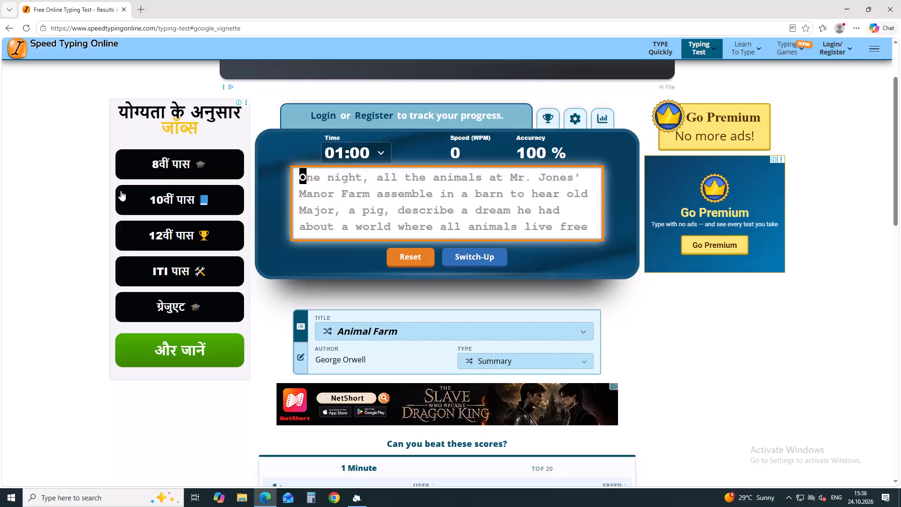
# Switch to the AutoFast ERP, leave the Jobwork Management System and open the Raw Material Management System.
pyautogui.click(357, 497)
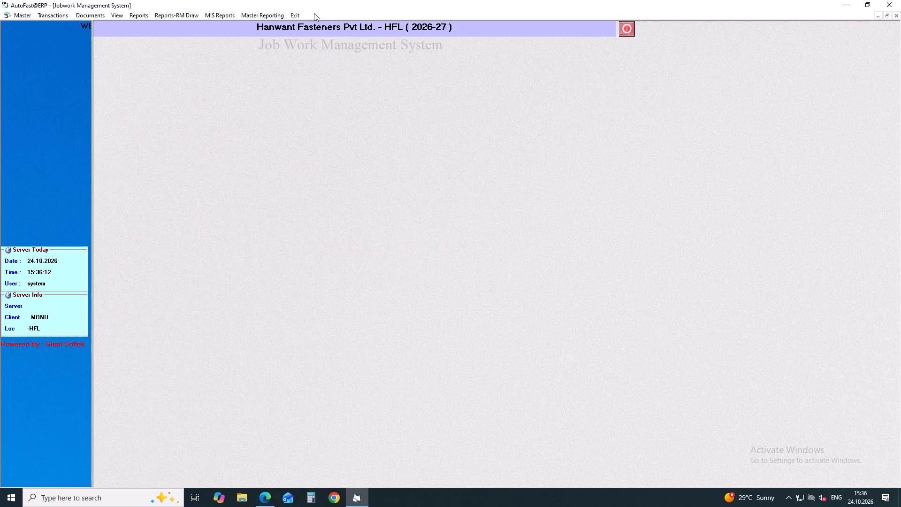
pyautogui.click(52, 17)
pyautogui.click(293, 17)
pyautogui.click(317, 200)
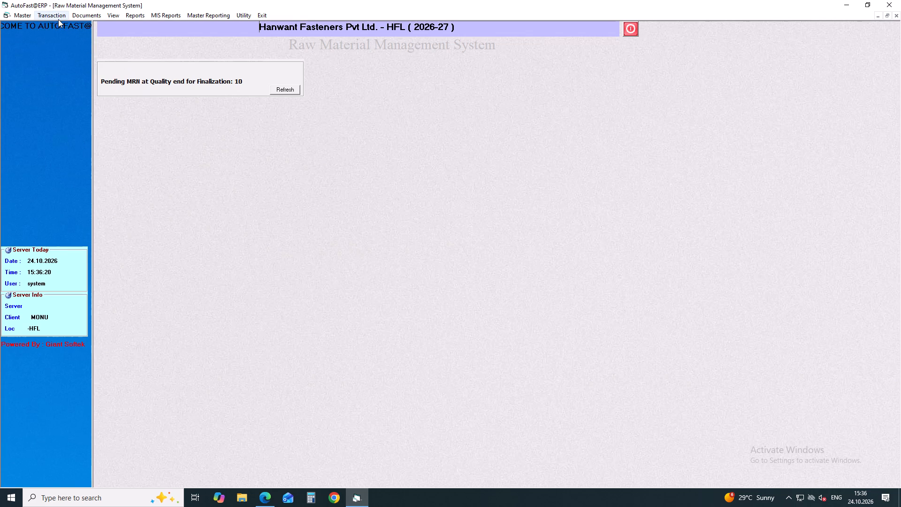
# Open the Purchase Order Register report, RR03.
pyautogui.click(57, 14)
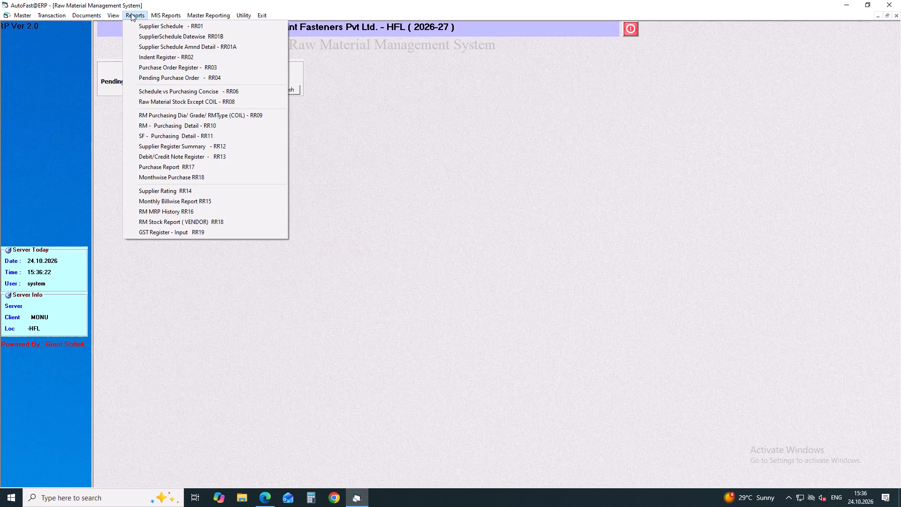
pyautogui.moveTo(131, 13); pyautogui.dragTo(152, 78)
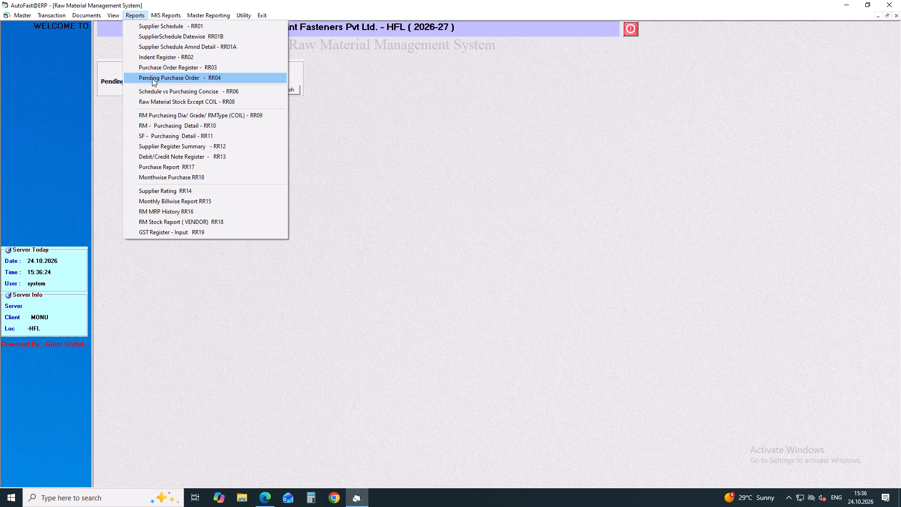
pyautogui.moveTo(152, 78); pyautogui.dragTo(165, 68)
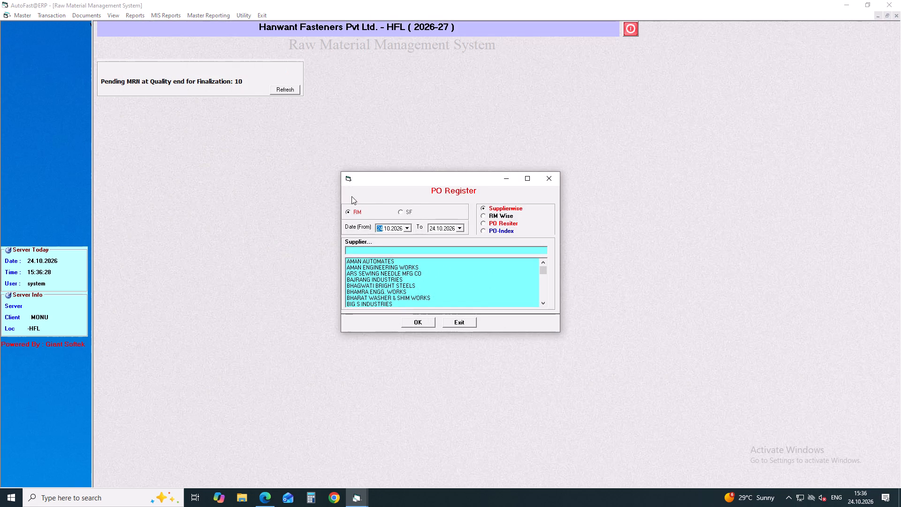
# Generate the supplierwise SF purchase order register for supplier POOJA AUTO with the preset dates, then close the report preview.
pyautogui.click(399, 212)
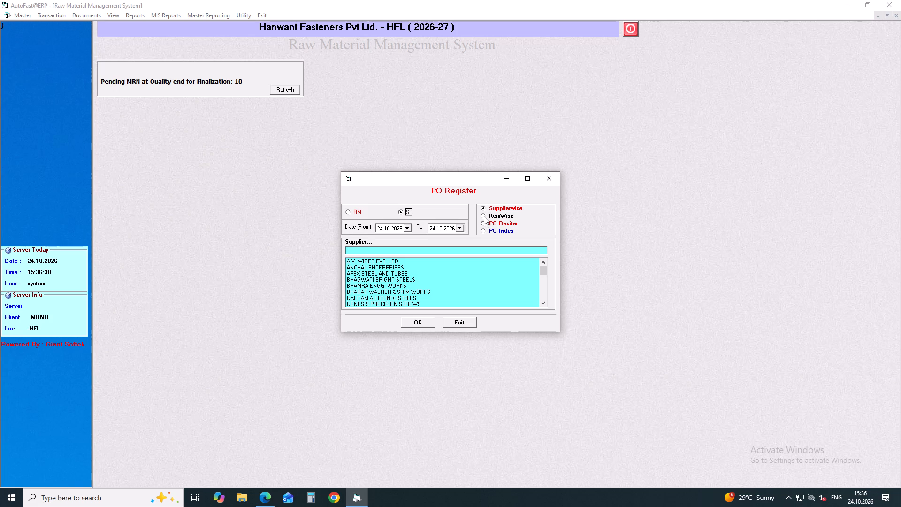
pyautogui.click(407, 243)
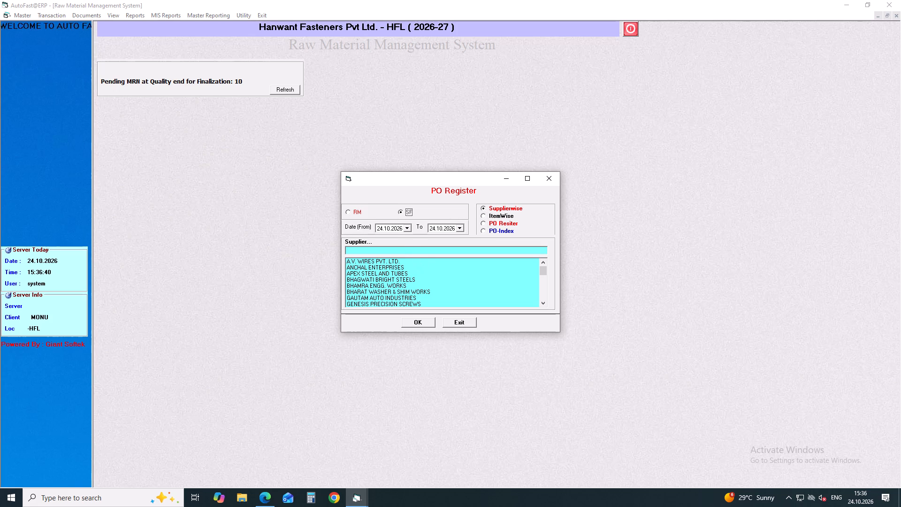
pyautogui.click(404, 249)
pyautogui.press('p')
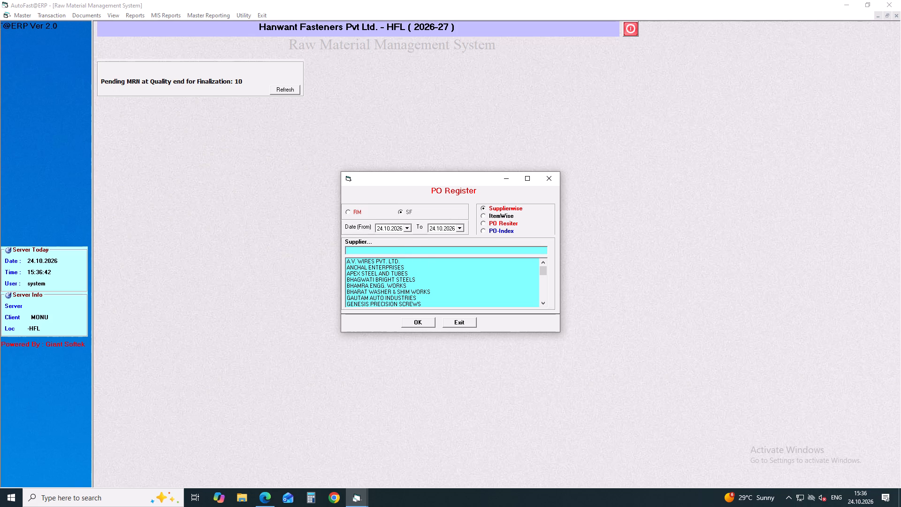
pyautogui.press('Down')
pyautogui.press('Down')
pyautogui.press('Down')
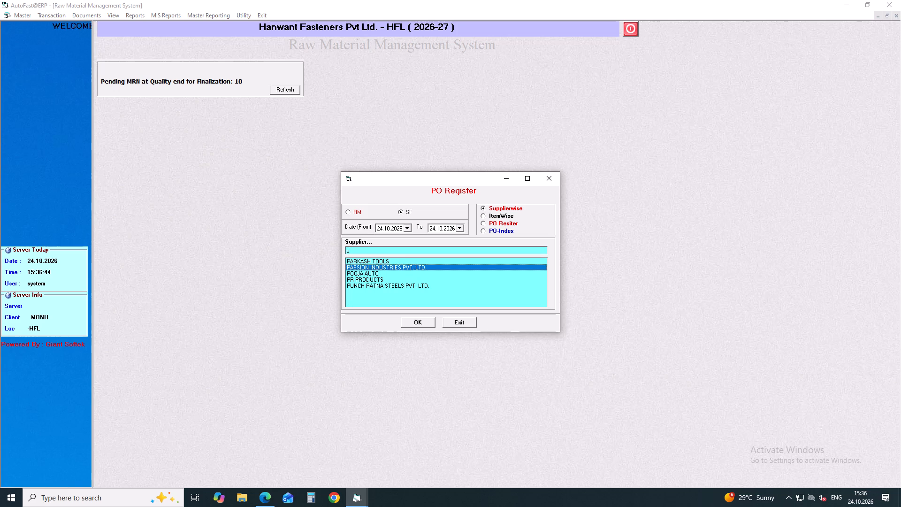
pyautogui.press('Down')
pyautogui.press('Return')
pyautogui.press('Return')
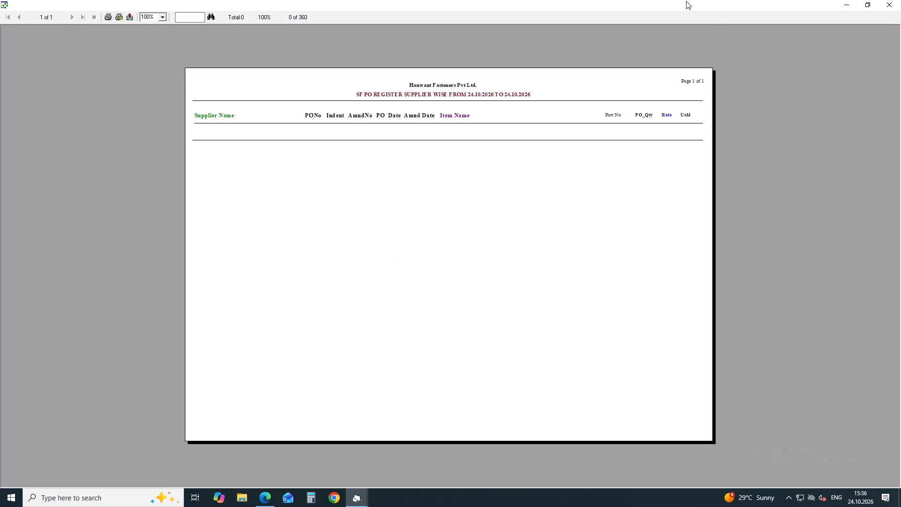
pyautogui.click(892, 0)
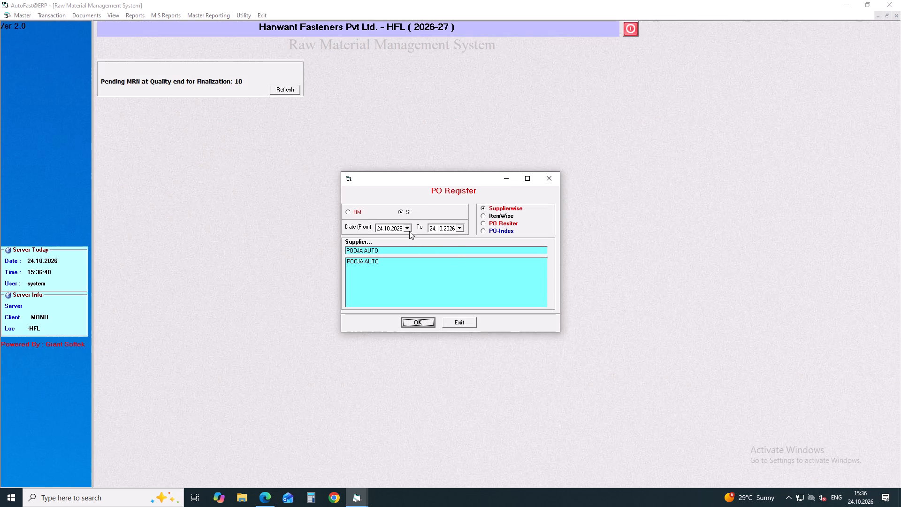
# Set the register's start date to 01.10.2026 and generate the POOJA AUTO report again for review.
pyautogui.click(408, 230)
pyautogui.click(417, 258)
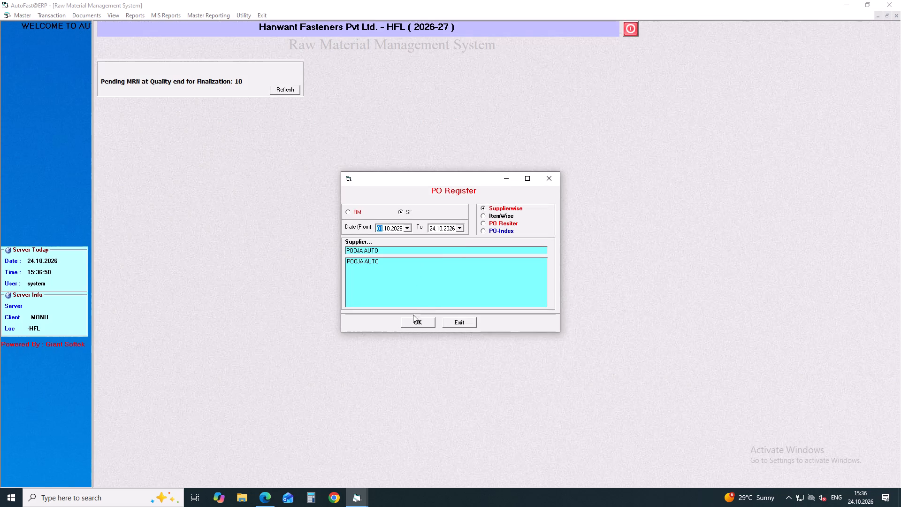
pyautogui.click(410, 323)
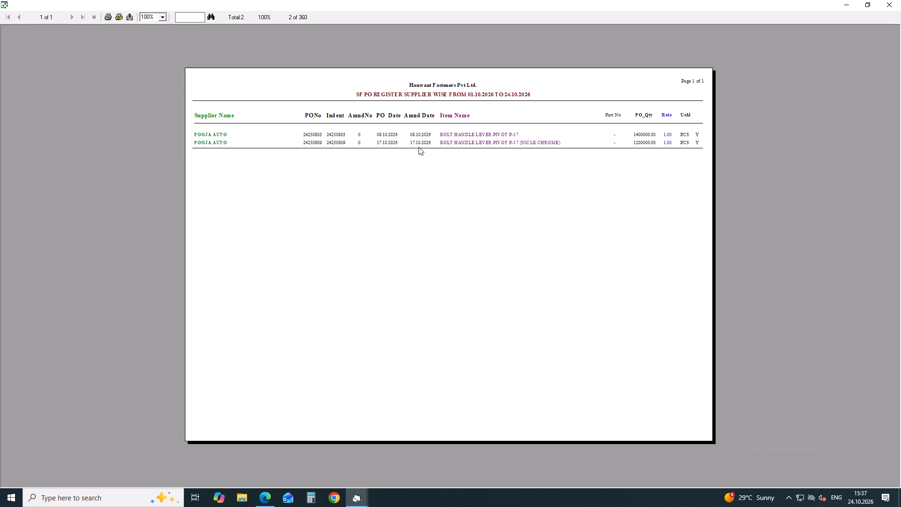
pyautogui.click(165, 17)
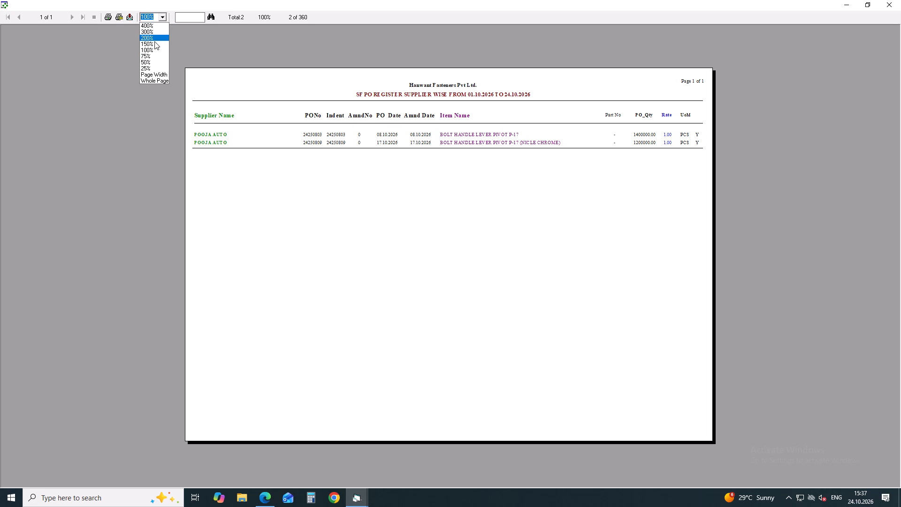
pyautogui.click(154, 41)
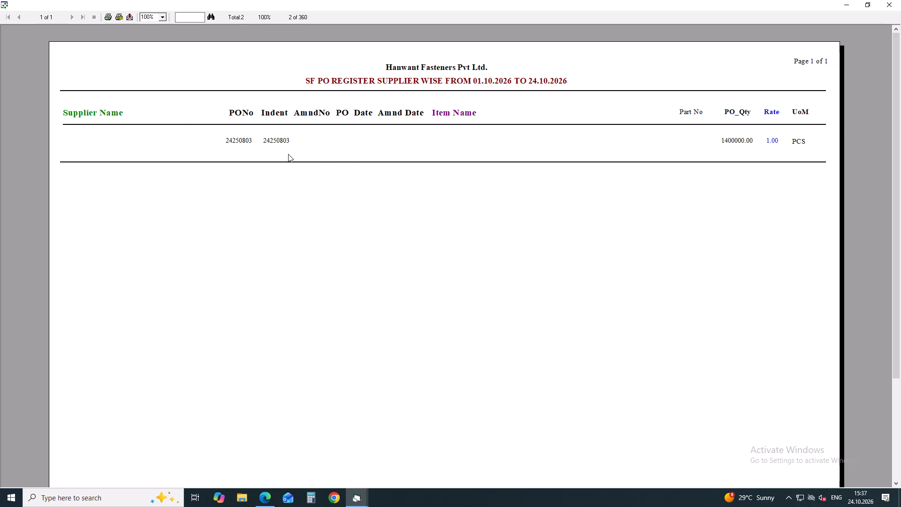
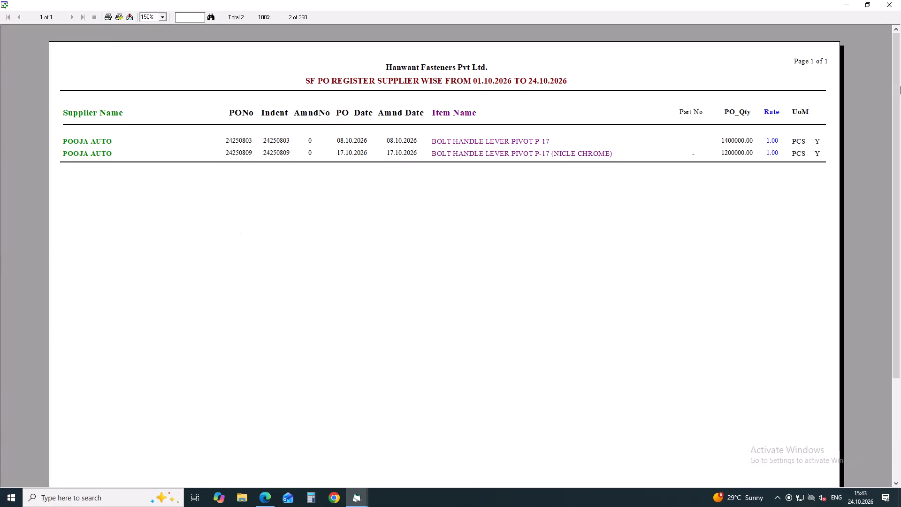
# Close the POOJA AUTO purchase order register preview and the PO Register dialog.
pyautogui.click(891, 5)
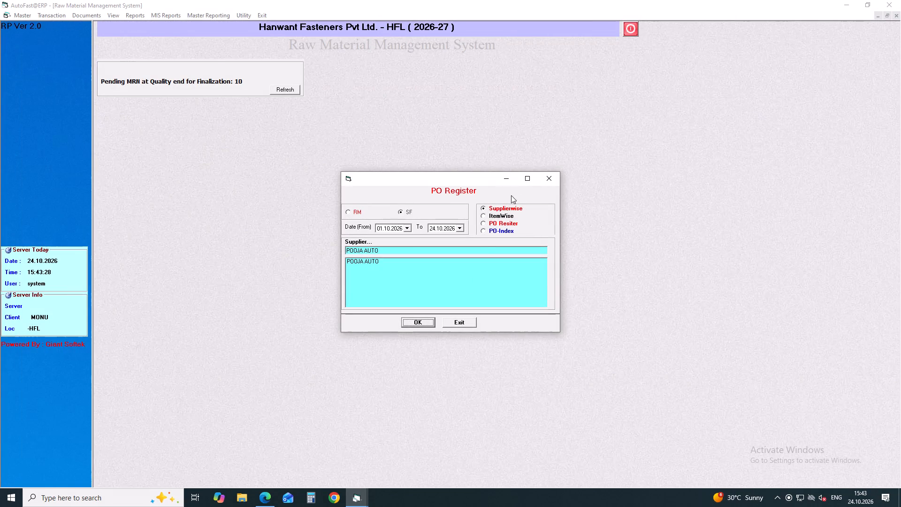
pyautogui.click(548, 181)
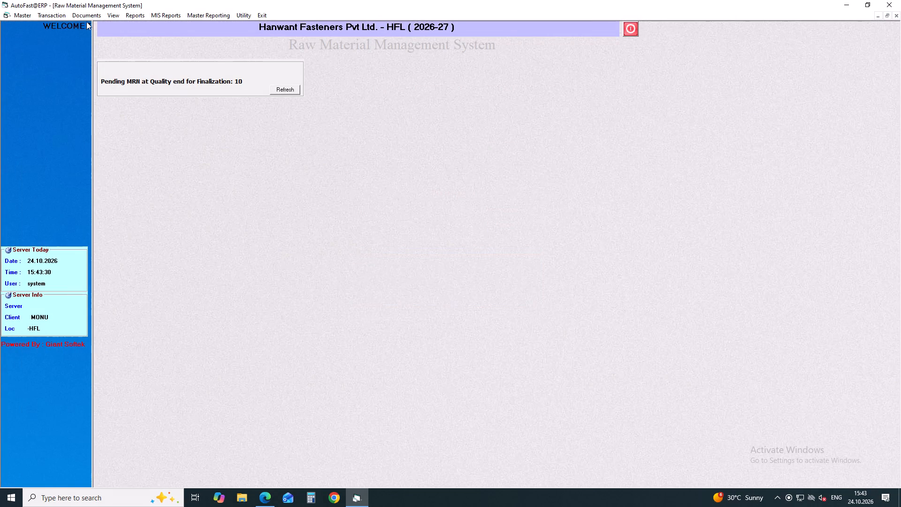
# Review the list of MRPs pending for inspection, RV02, and close it.
pyautogui.click(110, 15)
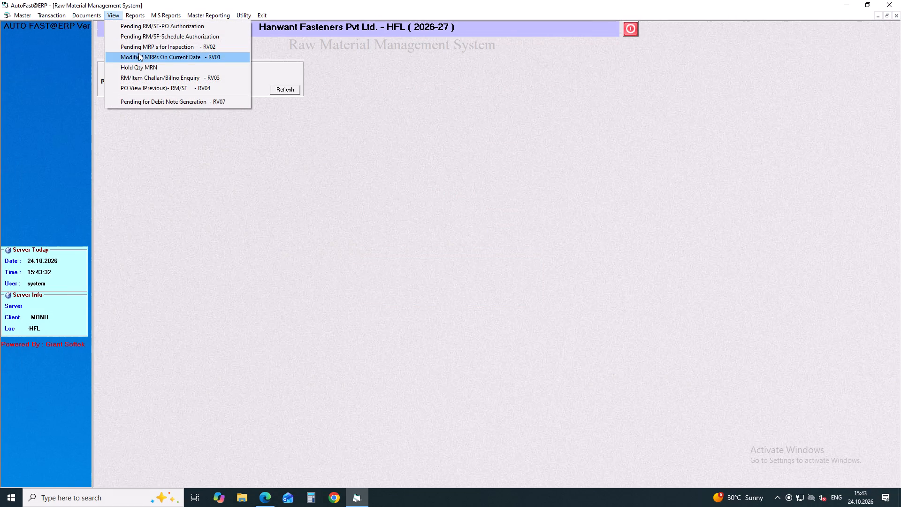
pyautogui.click(148, 46)
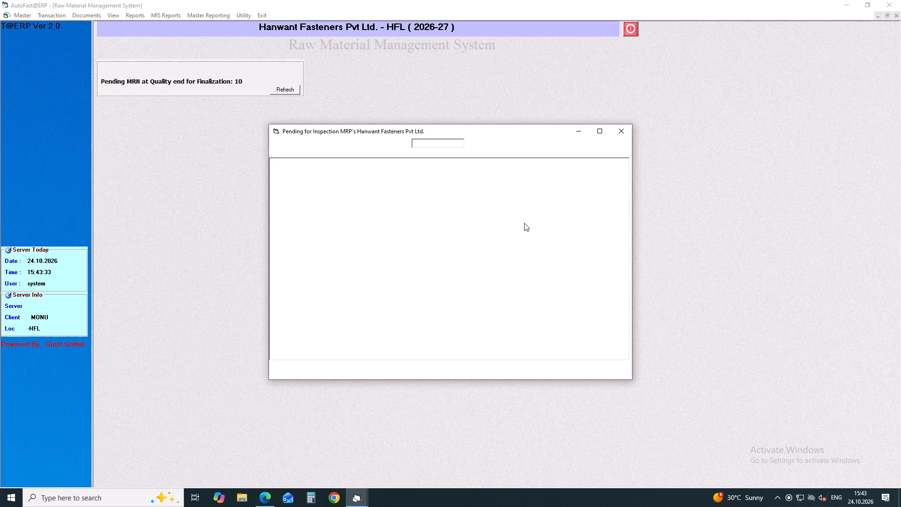
pyautogui.press('Return')
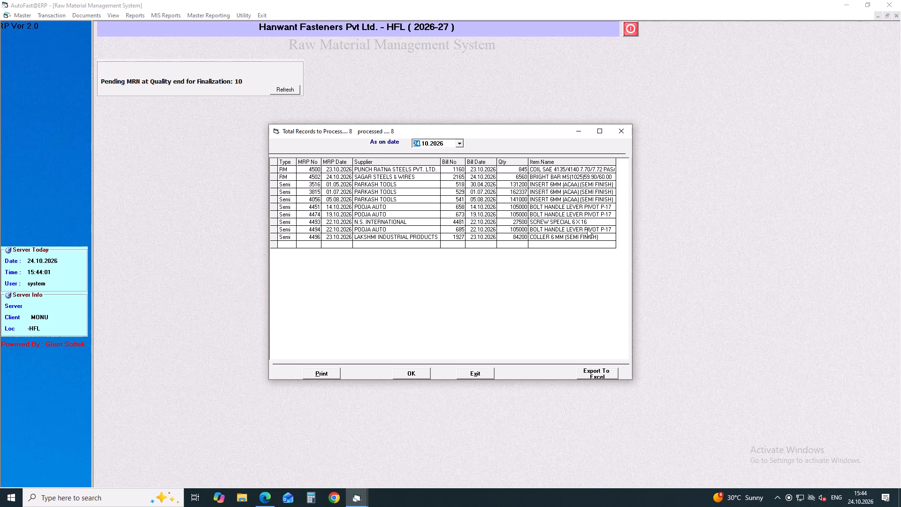
pyautogui.click(621, 132)
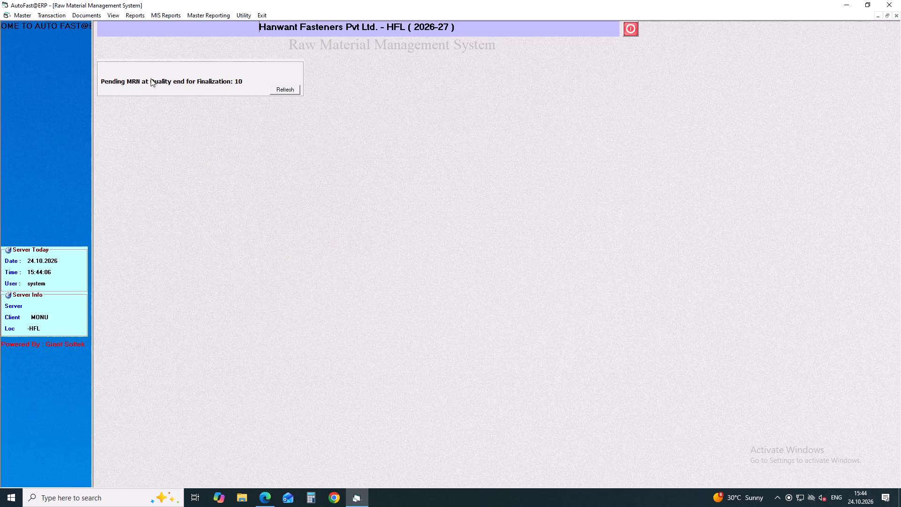
# Leave the Raw Material Management System and open the Production Management System.
pyautogui.click(267, 15)
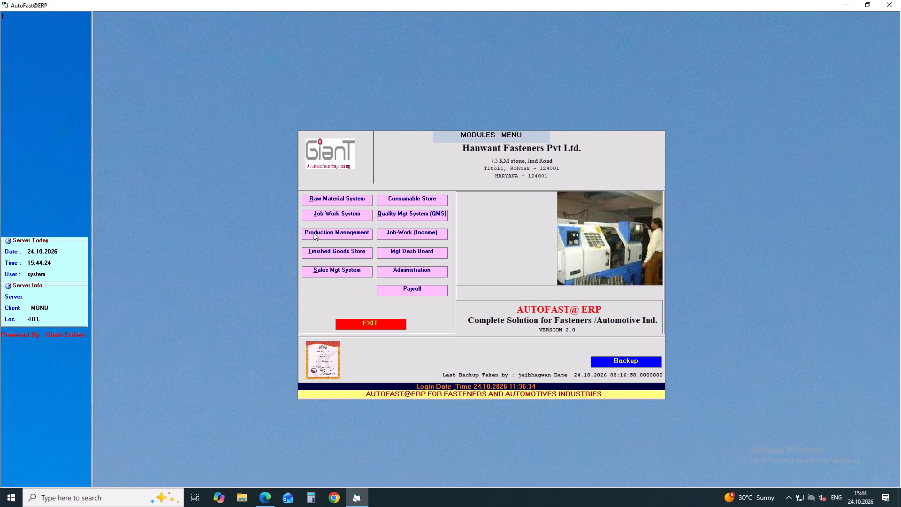
pyautogui.click(313, 232)
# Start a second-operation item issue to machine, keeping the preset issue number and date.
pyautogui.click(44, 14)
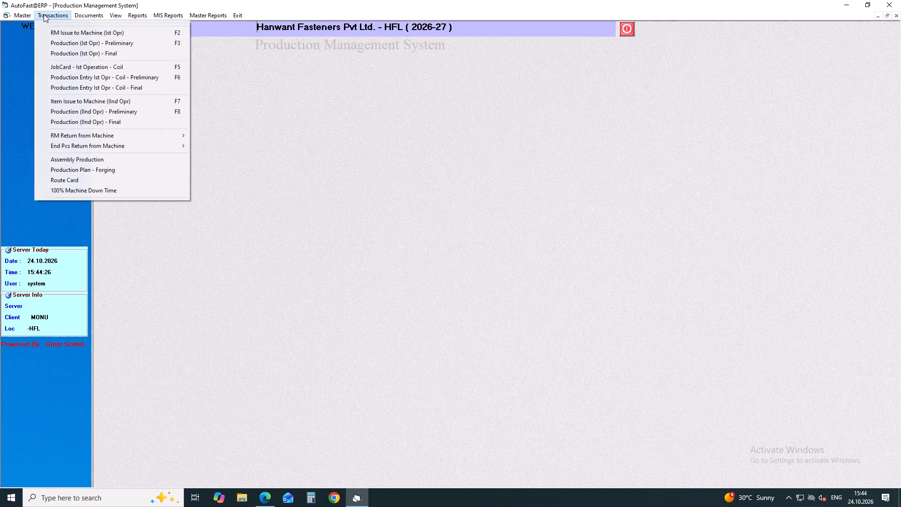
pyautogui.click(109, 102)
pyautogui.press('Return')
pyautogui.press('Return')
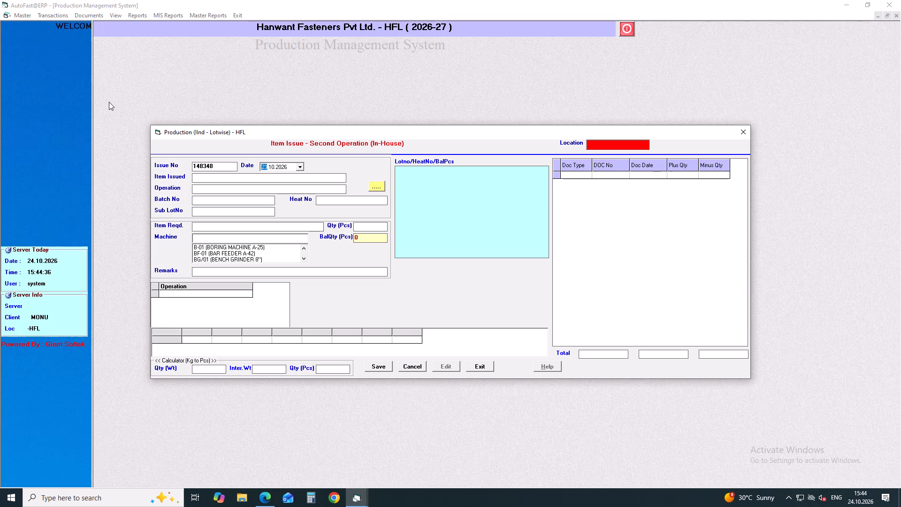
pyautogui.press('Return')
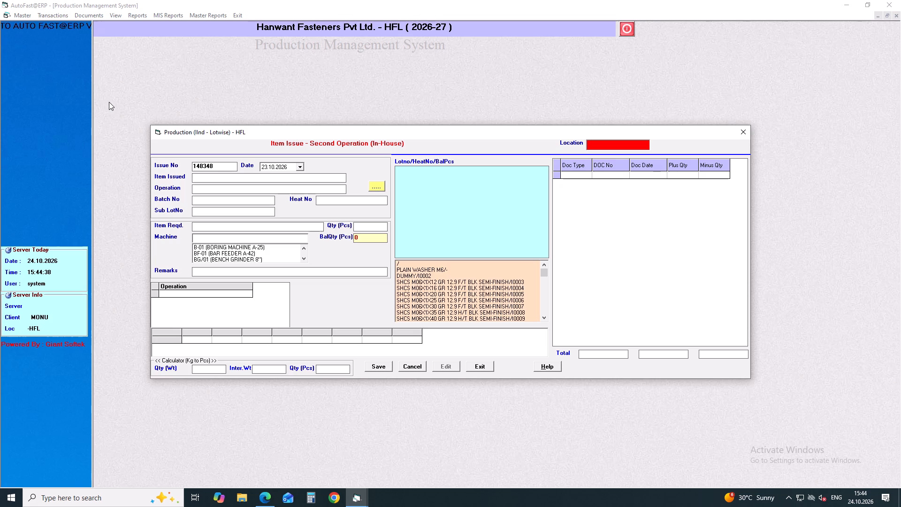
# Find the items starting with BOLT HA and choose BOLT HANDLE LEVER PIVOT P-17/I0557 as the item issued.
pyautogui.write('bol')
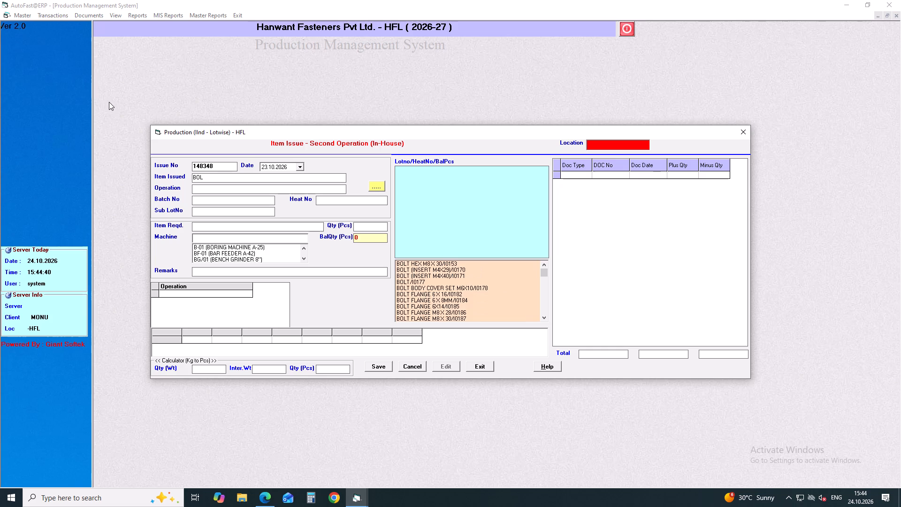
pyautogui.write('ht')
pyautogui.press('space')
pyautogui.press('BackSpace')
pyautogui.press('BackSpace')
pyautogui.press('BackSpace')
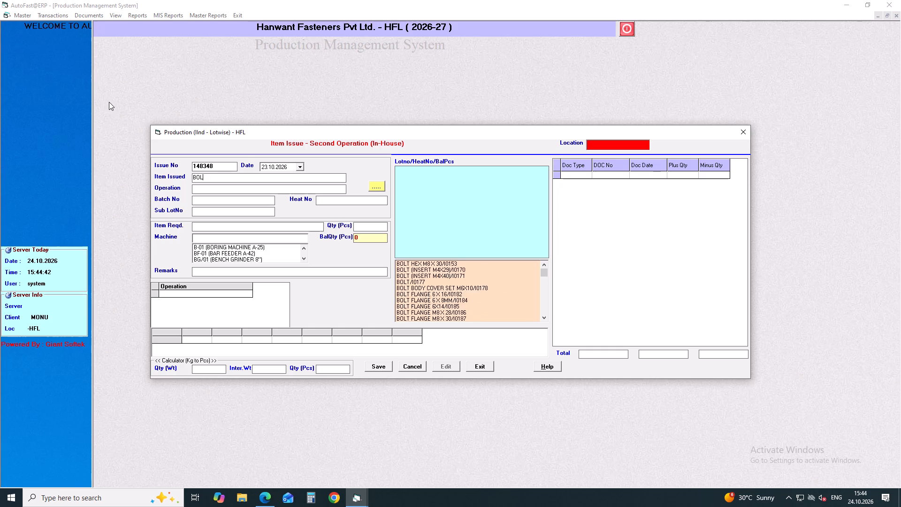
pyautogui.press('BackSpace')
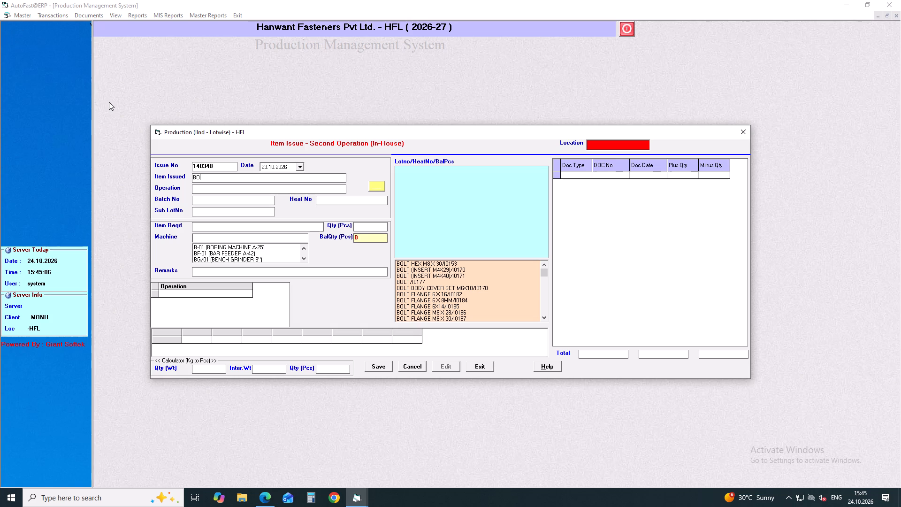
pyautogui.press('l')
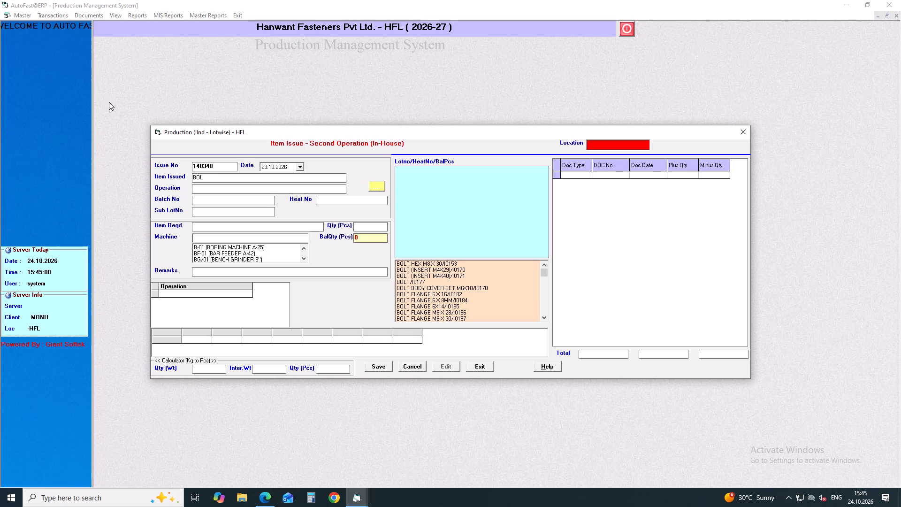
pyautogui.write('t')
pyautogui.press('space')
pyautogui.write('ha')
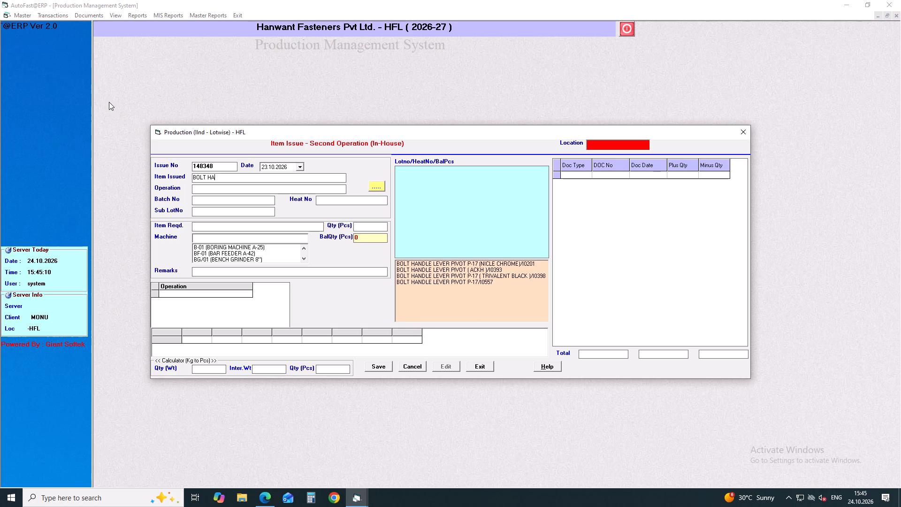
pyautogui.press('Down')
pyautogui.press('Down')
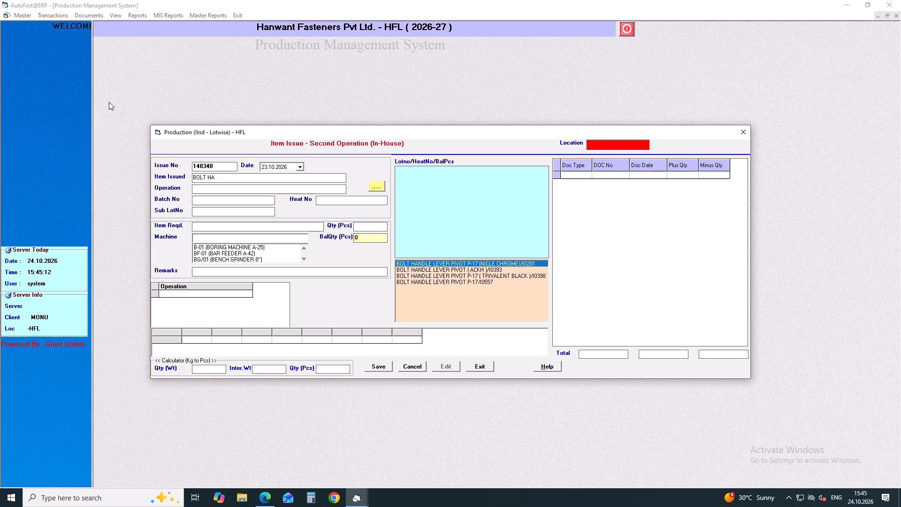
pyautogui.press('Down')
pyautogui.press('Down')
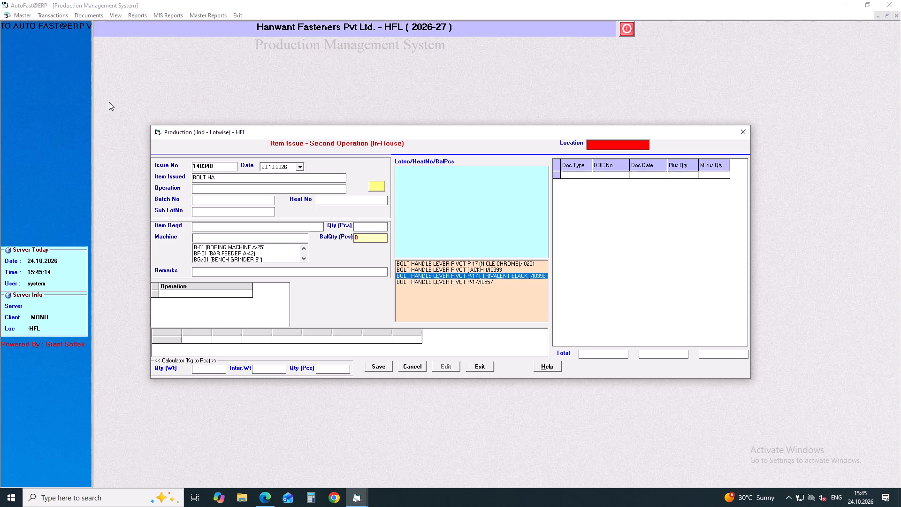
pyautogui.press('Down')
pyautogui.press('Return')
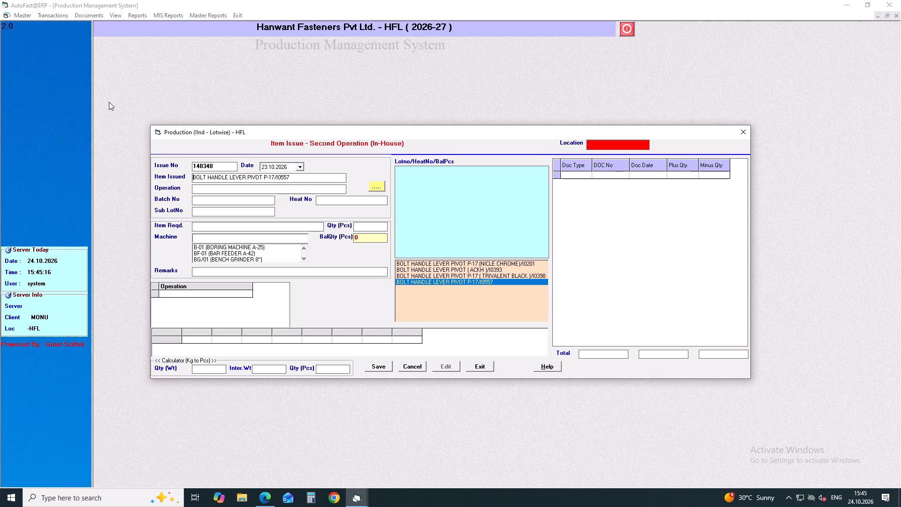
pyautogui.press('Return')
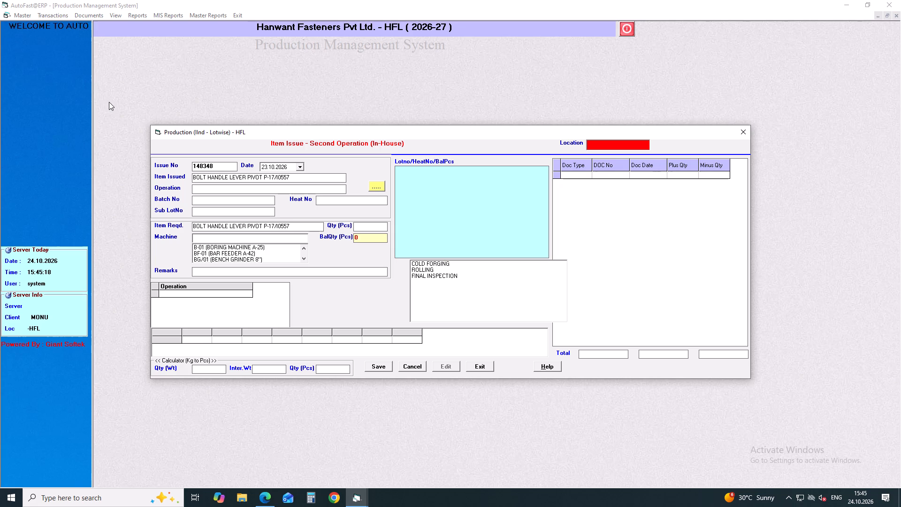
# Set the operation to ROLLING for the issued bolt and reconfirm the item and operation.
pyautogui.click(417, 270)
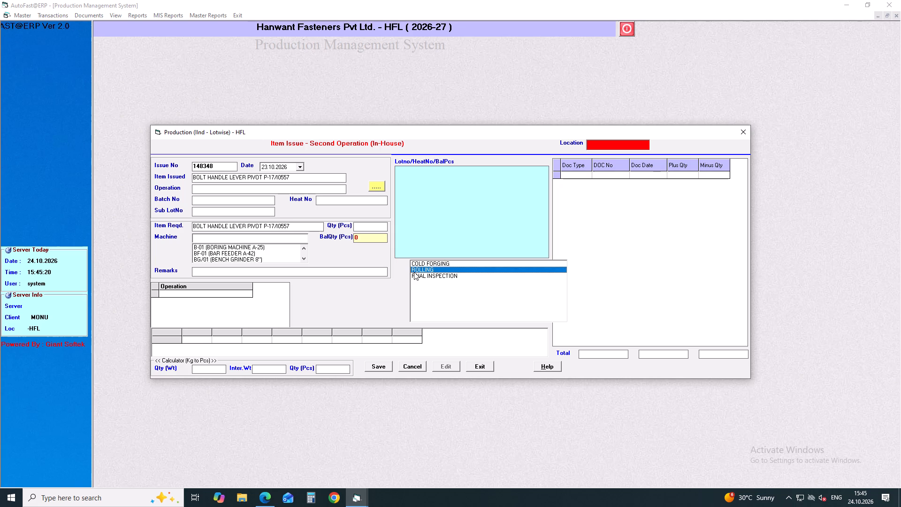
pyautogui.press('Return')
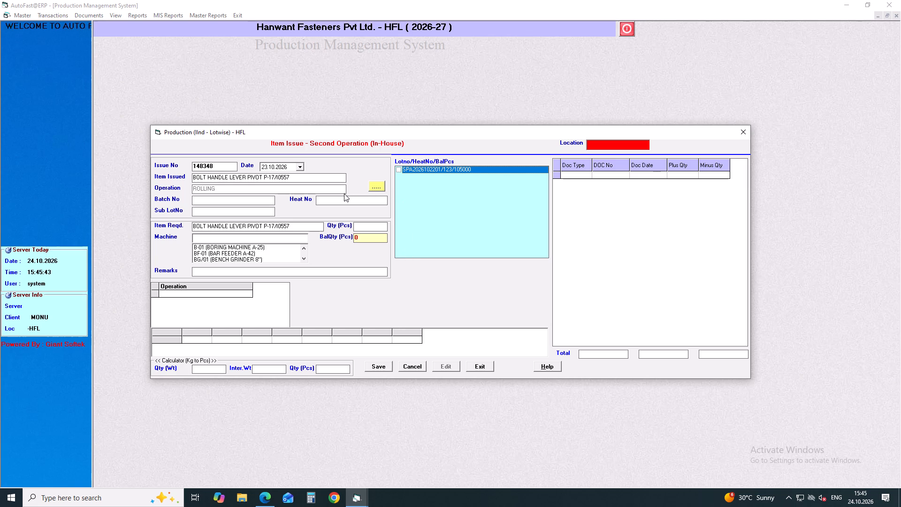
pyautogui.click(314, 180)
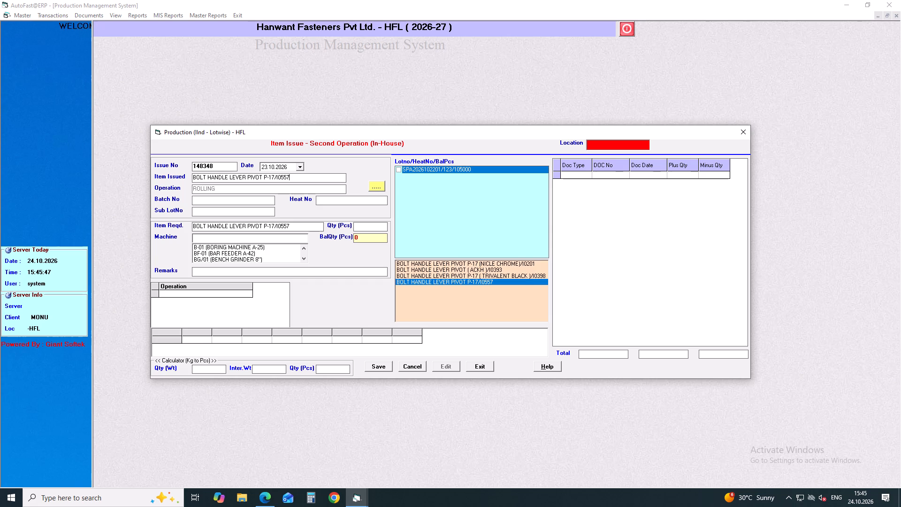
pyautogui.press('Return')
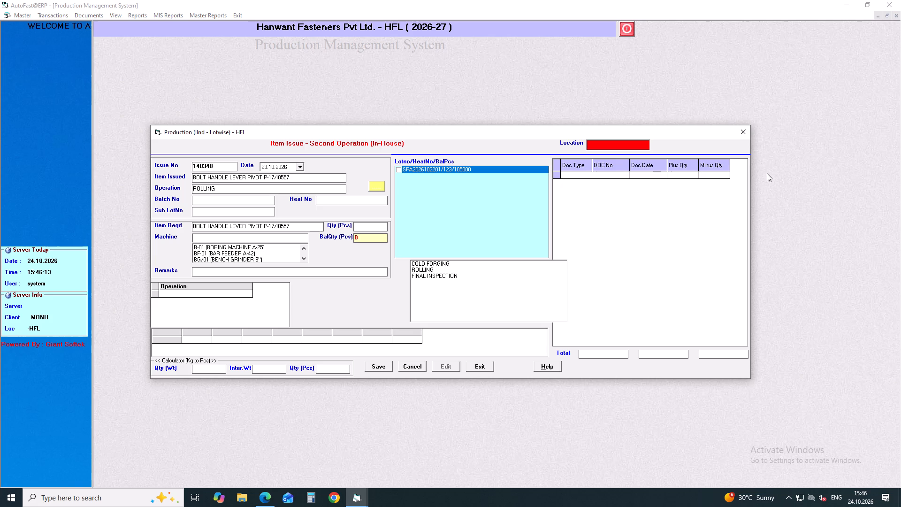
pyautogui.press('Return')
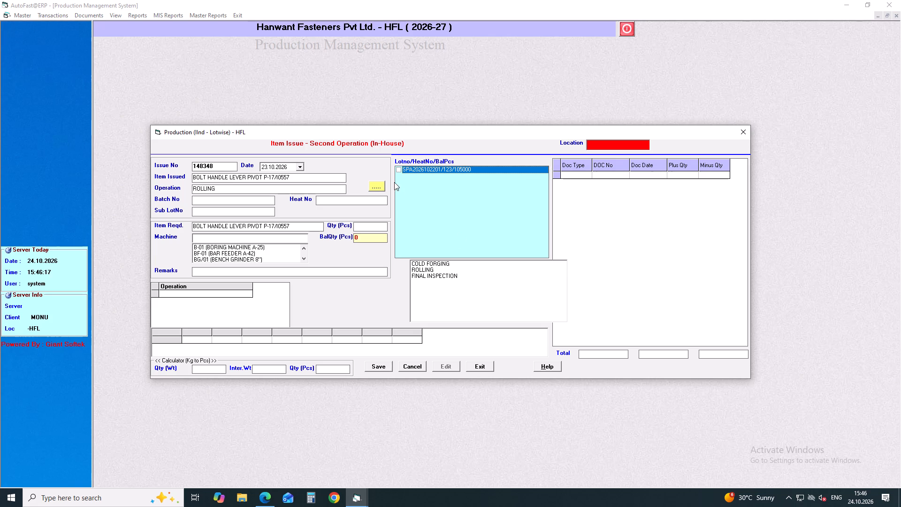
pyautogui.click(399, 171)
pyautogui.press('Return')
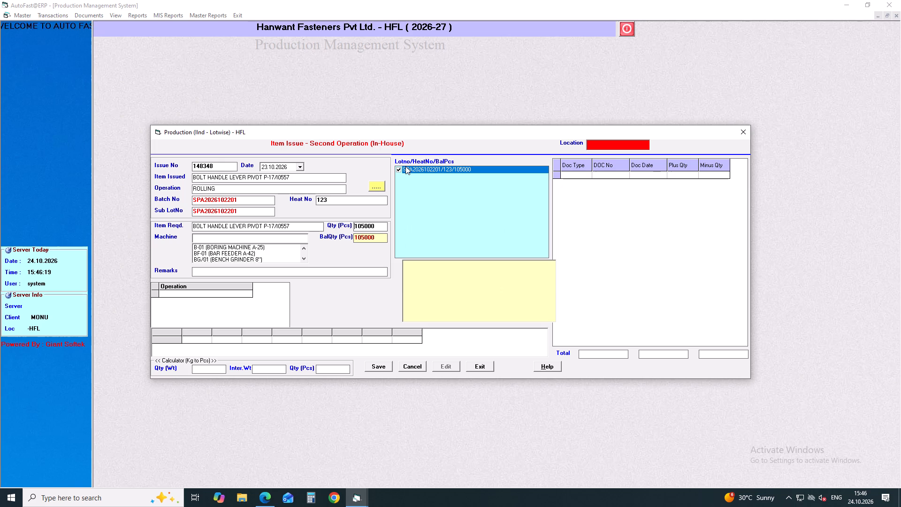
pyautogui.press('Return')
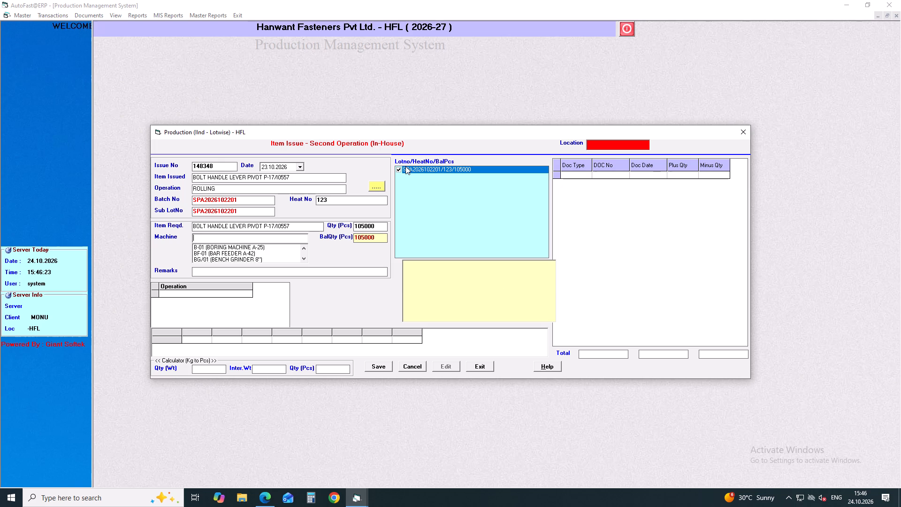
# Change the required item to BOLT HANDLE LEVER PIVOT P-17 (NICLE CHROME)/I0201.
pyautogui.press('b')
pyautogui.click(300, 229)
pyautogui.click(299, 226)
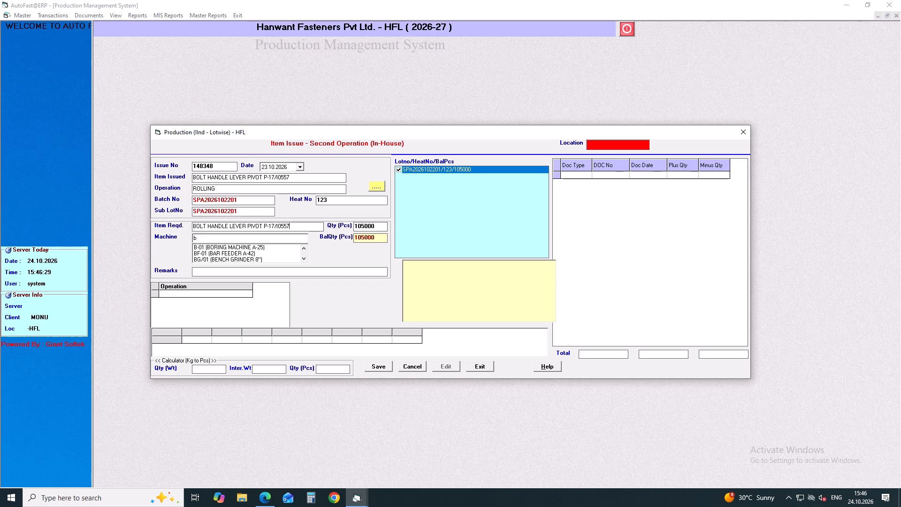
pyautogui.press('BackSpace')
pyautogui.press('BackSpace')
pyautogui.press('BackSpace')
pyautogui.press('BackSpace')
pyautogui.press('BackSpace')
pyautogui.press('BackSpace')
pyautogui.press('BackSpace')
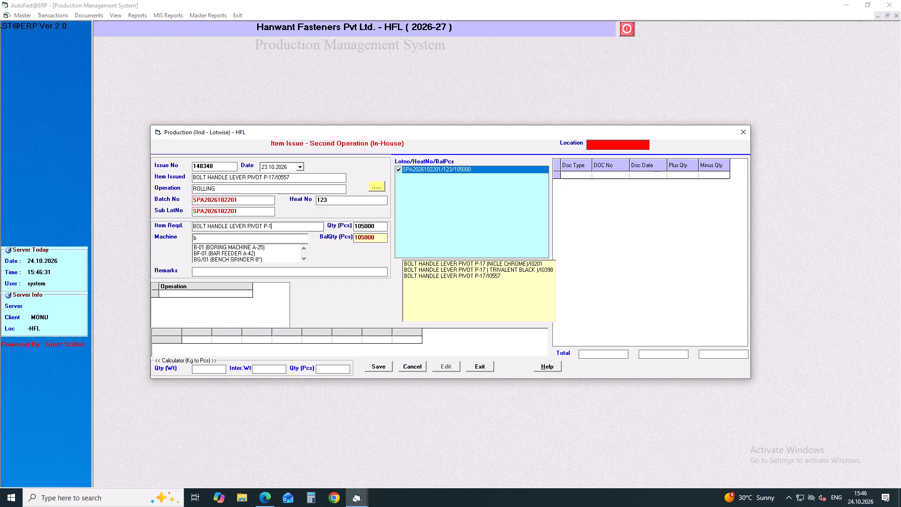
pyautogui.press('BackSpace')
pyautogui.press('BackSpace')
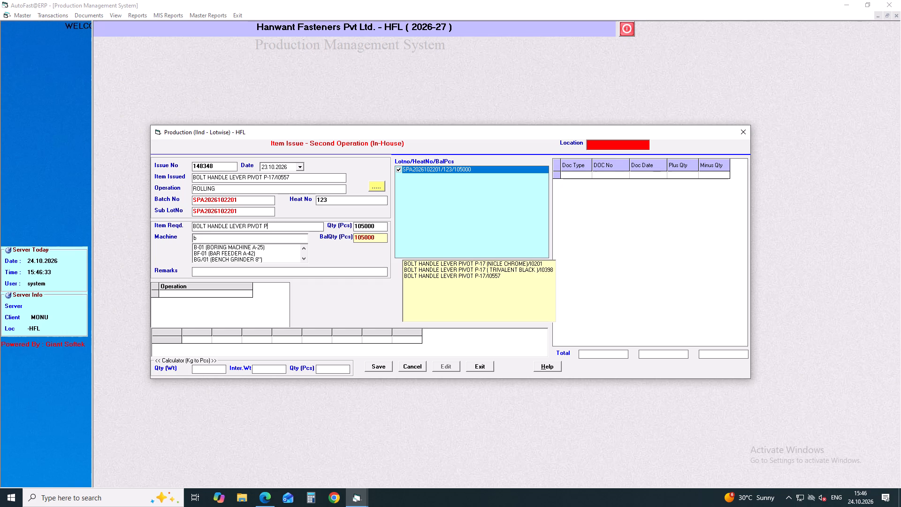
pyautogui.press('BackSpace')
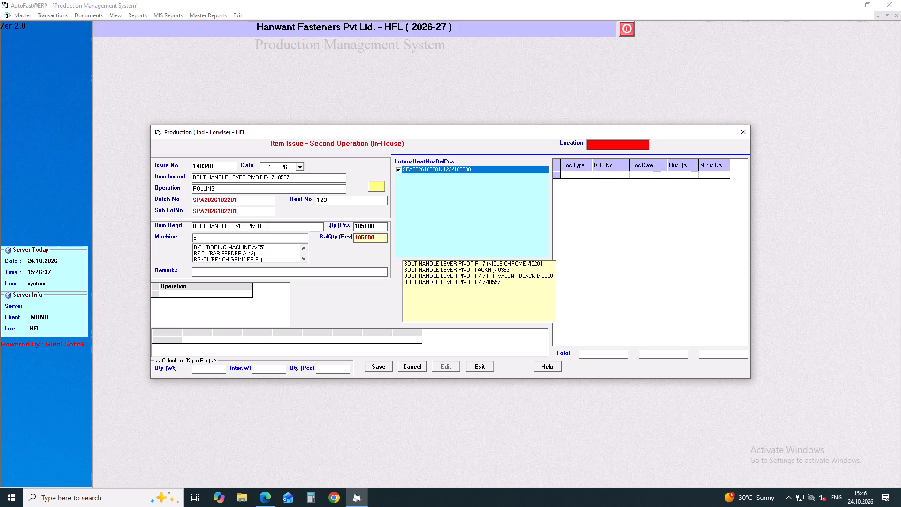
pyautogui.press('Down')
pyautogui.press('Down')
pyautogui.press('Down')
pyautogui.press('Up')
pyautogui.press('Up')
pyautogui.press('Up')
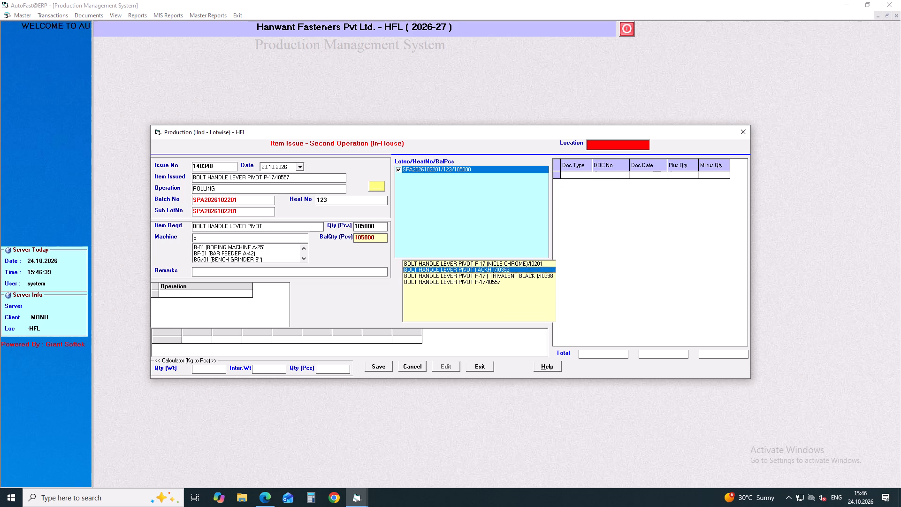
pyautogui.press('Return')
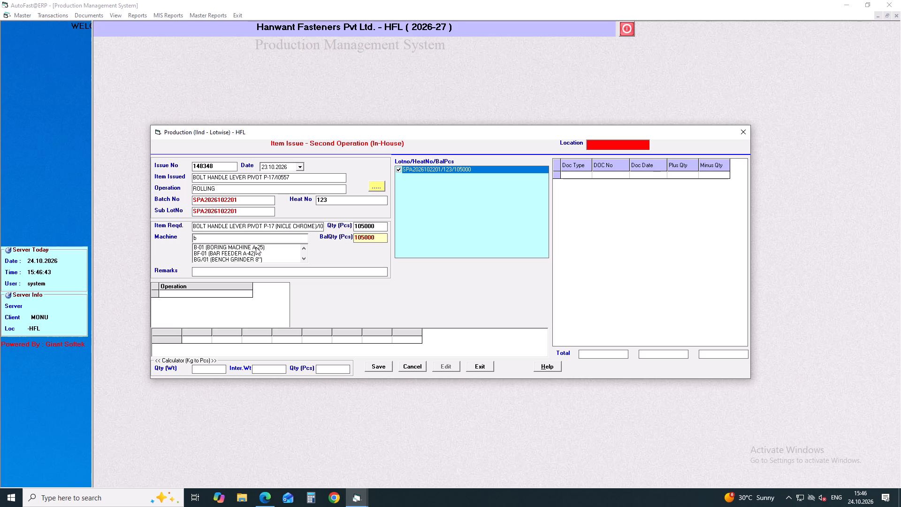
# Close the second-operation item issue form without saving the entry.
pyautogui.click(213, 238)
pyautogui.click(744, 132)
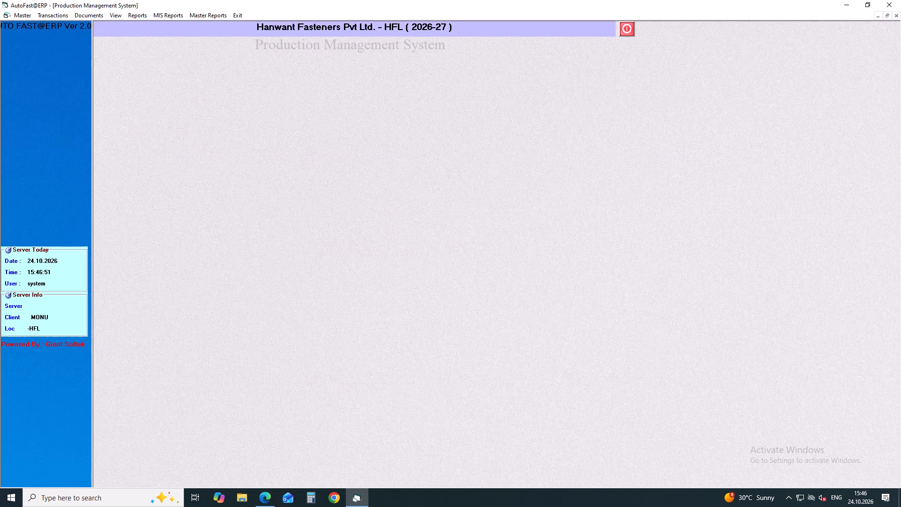
# Open the second-operation production report and filter it to item BOLT HANDLE LEVER PIVOT P-17 (NICLE CHROME)/I0201.
pyautogui.click(135, 18)
pyautogui.click(412, 95)
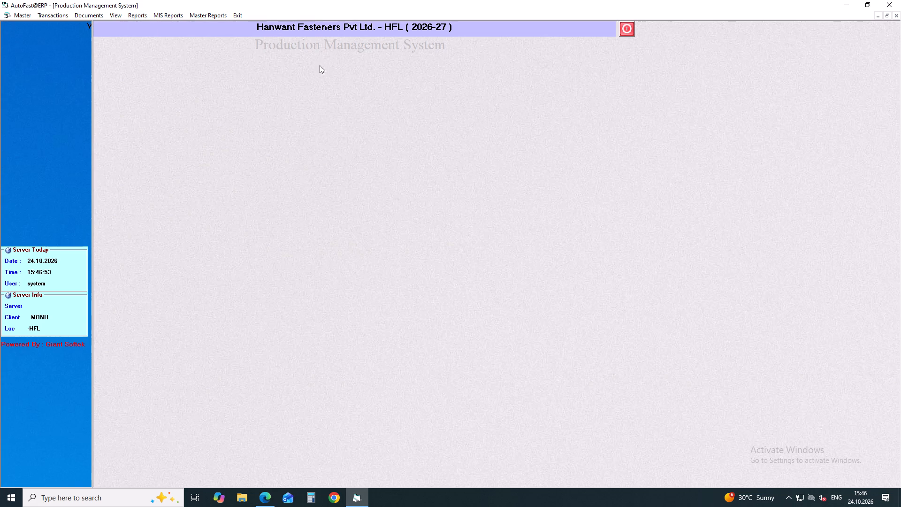
pyautogui.click(130, 15)
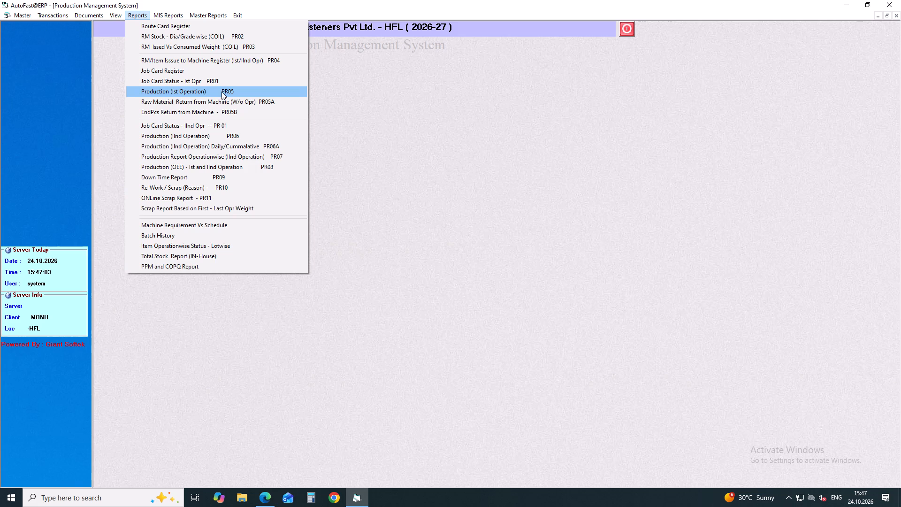
pyautogui.click(214, 138)
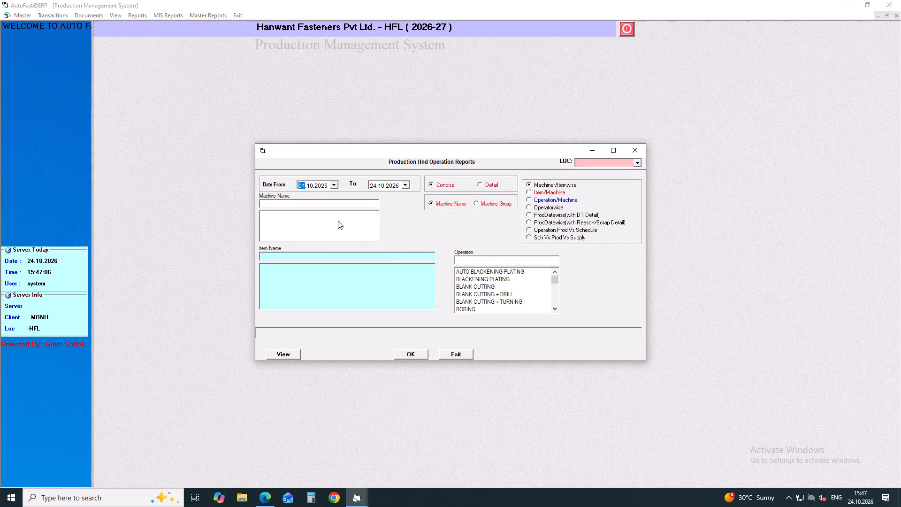
pyautogui.click(305, 259)
pyautogui.write('bolt han')
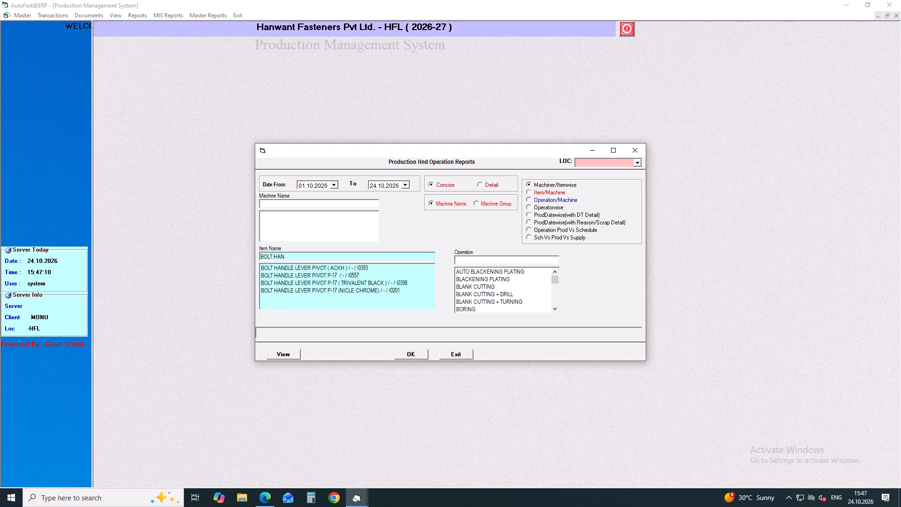
pyautogui.press('Down')
pyautogui.press('Down')
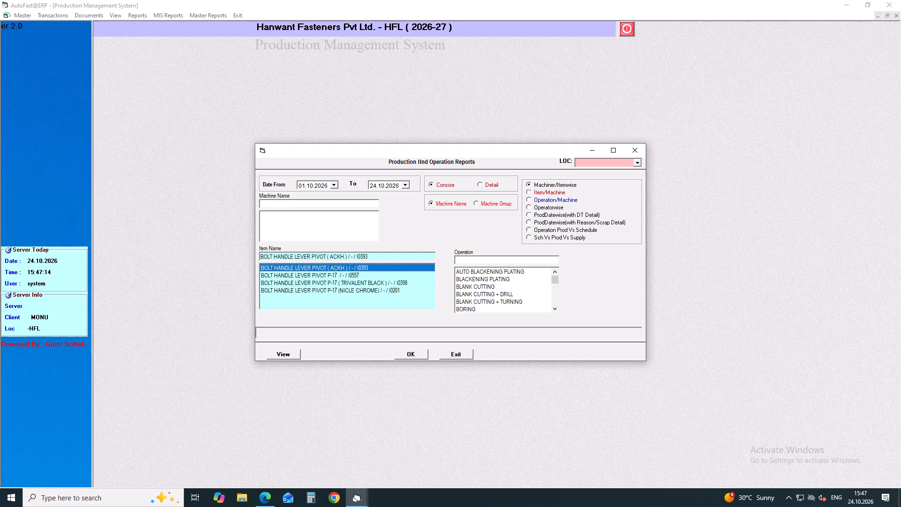
pyautogui.press('Down')
pyautogui.press('Down')
pyautogui.press('Down')
pyautogui.press('Return')
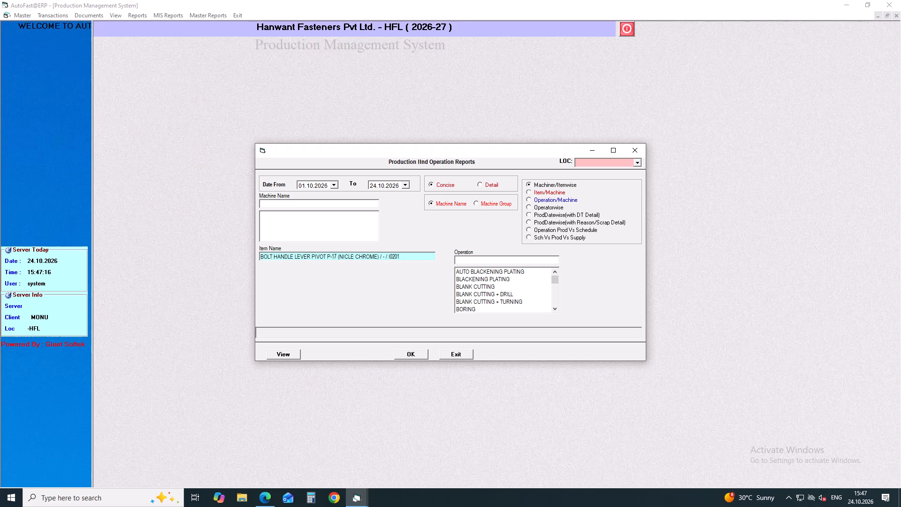
# Set the report to the detail format and limit it to the ROLLING operation.
pyautogui.click(480, 184)
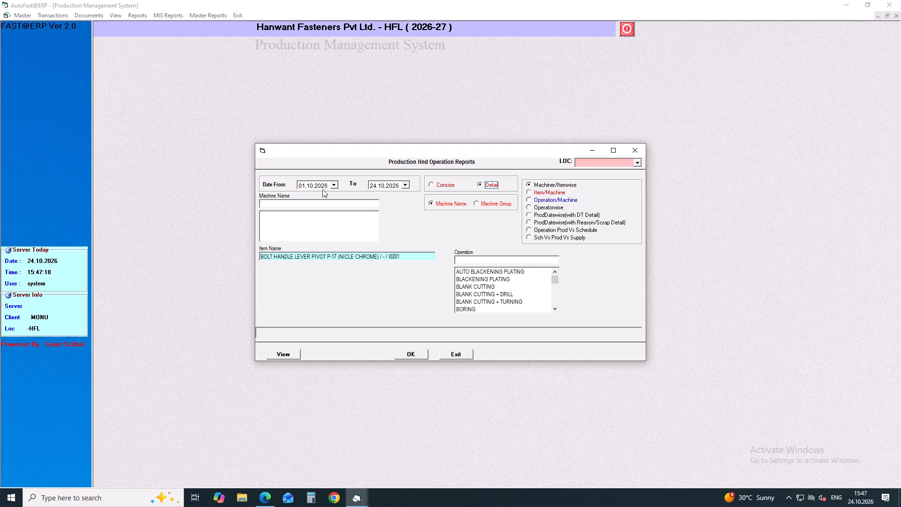
pyautogui.click(467, 262)
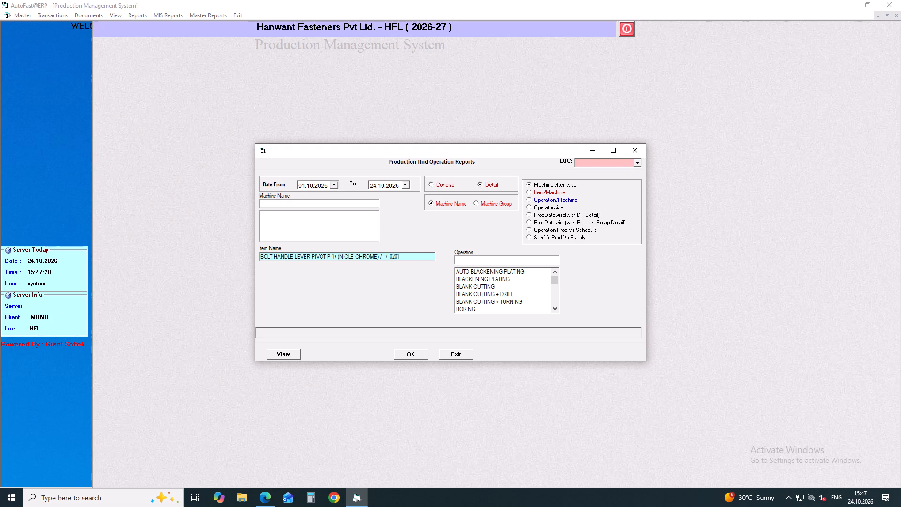
pyautogui.write('ro')
pyautogui.press('Down')
pyautogui.press('Down')
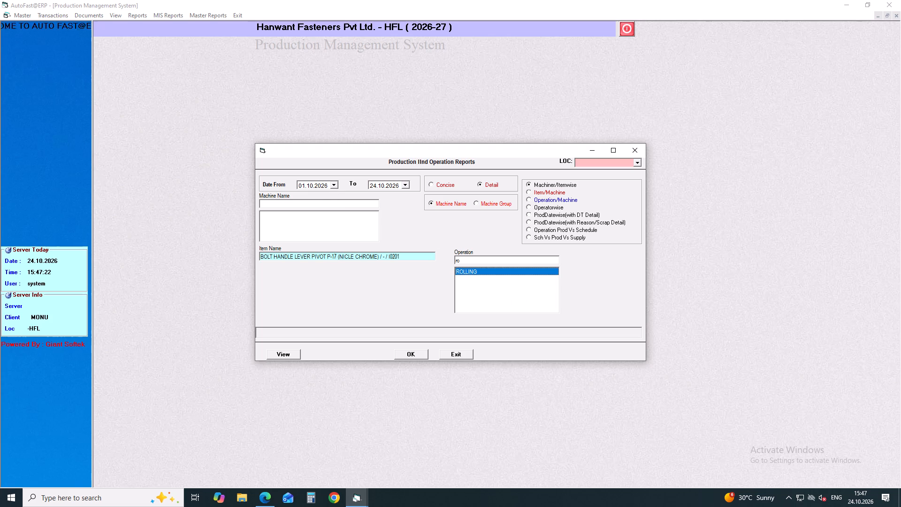
pyautogui.press('Return')
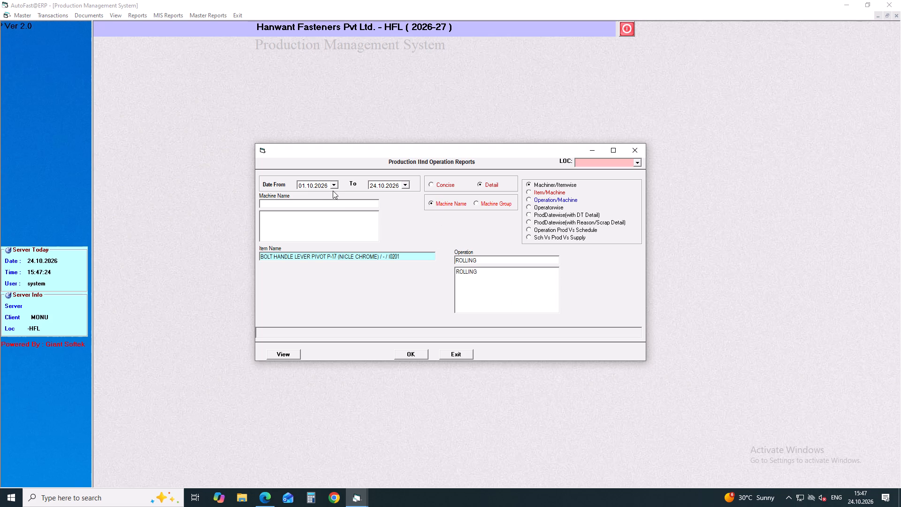
# Set the report's start date to 01.04.2026, generate and review it, and close the report and its filter form.
pyautogui.click(334, 186)
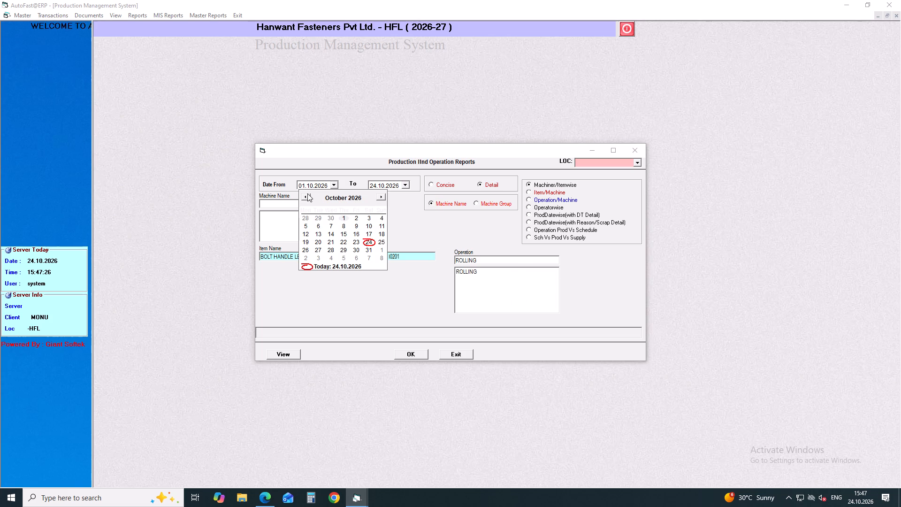
pyautogui.tripleClick(305, 193)
pyautogui.doubleClick(305, 193)
pyautogui.click(305, 193)
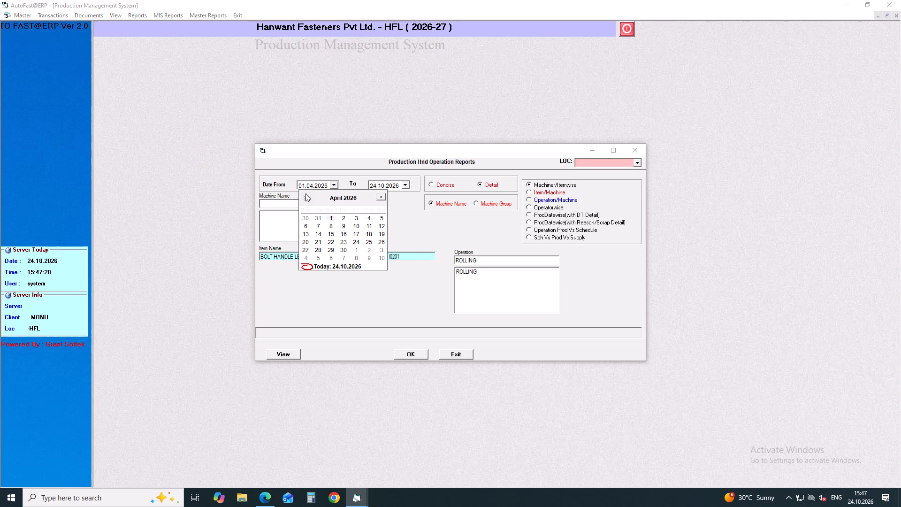
pyautogui.click(332, 218)
pyautogui.click(413, 356)
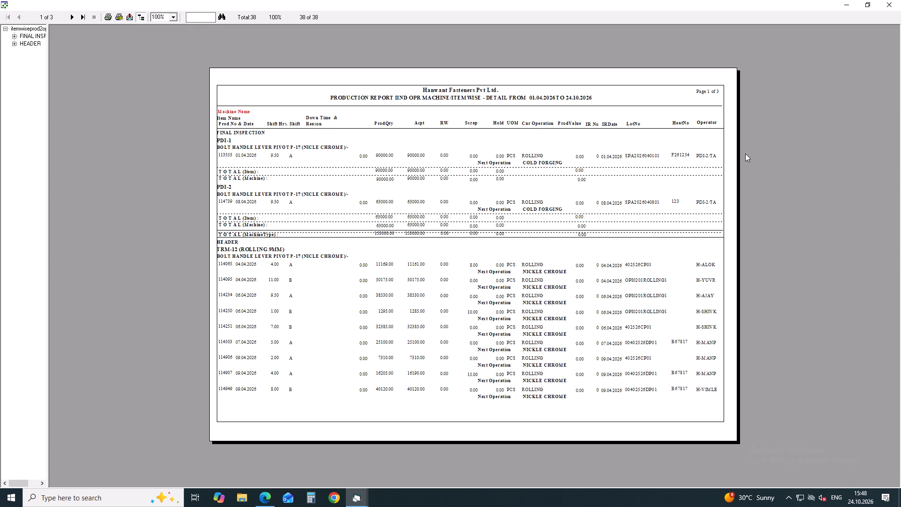
pyautogui.click(889, 4)
pyautogui.click(637, 152)
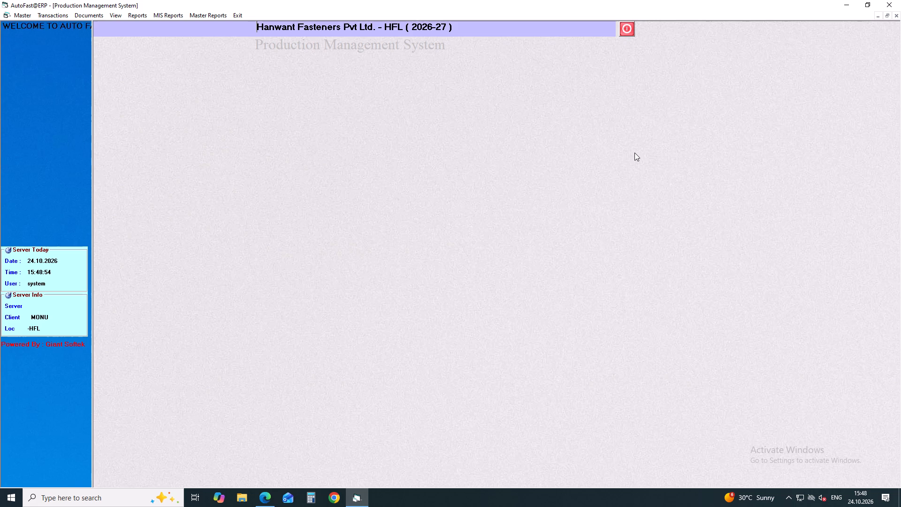
# Start a new second-operation item issue to machine with BOLT HANDLE LEVER PIVOT P-17/I0557 as the issued item.
pyautogui.click(66, 15)
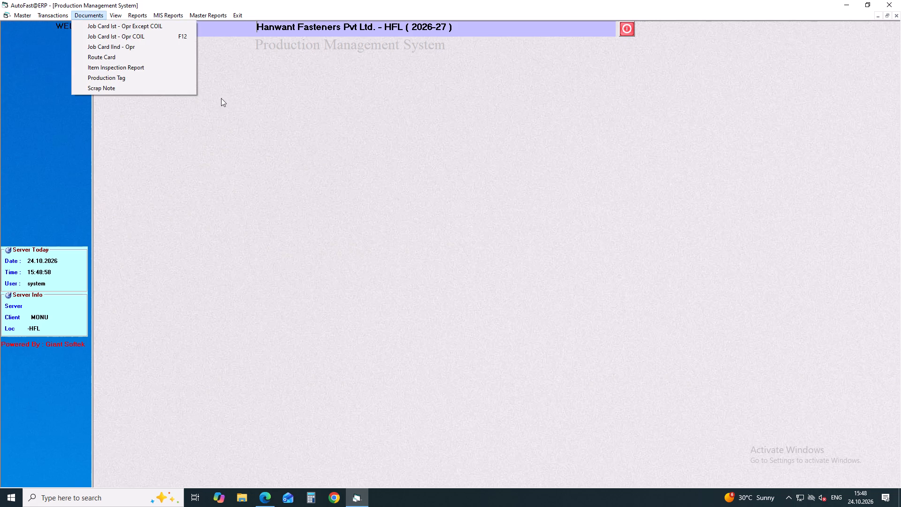
pyautogui.click(53, 15)
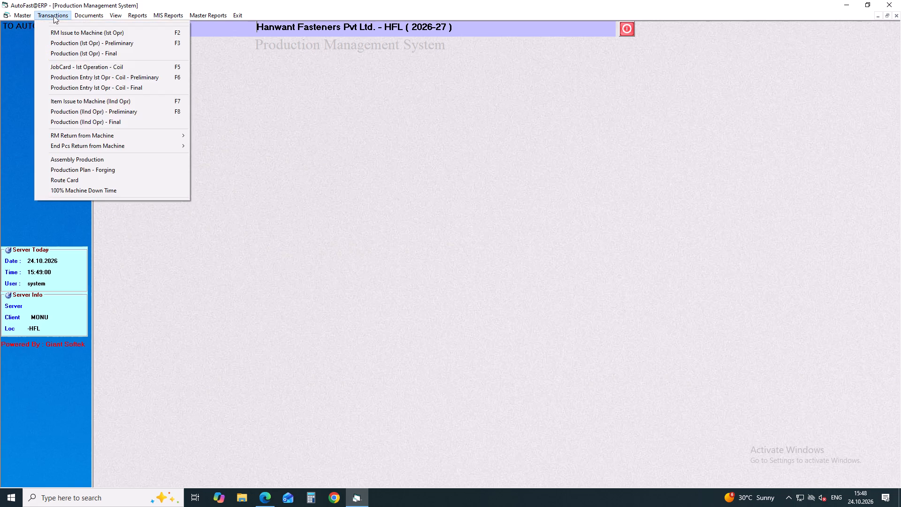
pyautogui.click(53, 15)
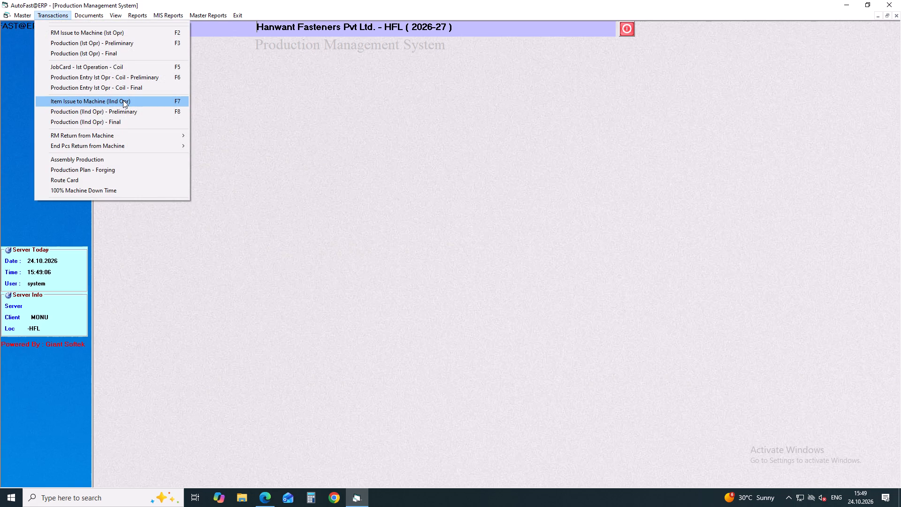
pyautogui.click(123, 100)
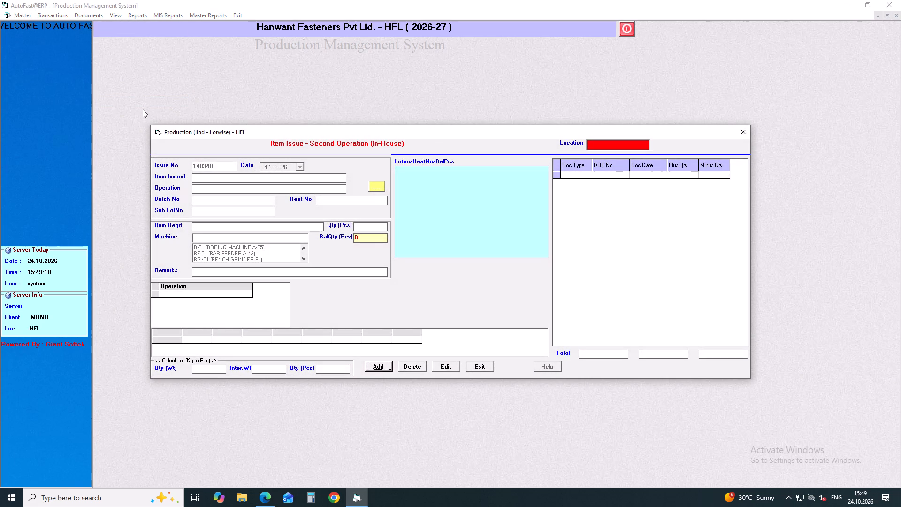
pyautogui.press('Return')
pyautogui.press('Return')
pyautogui.press('Return')
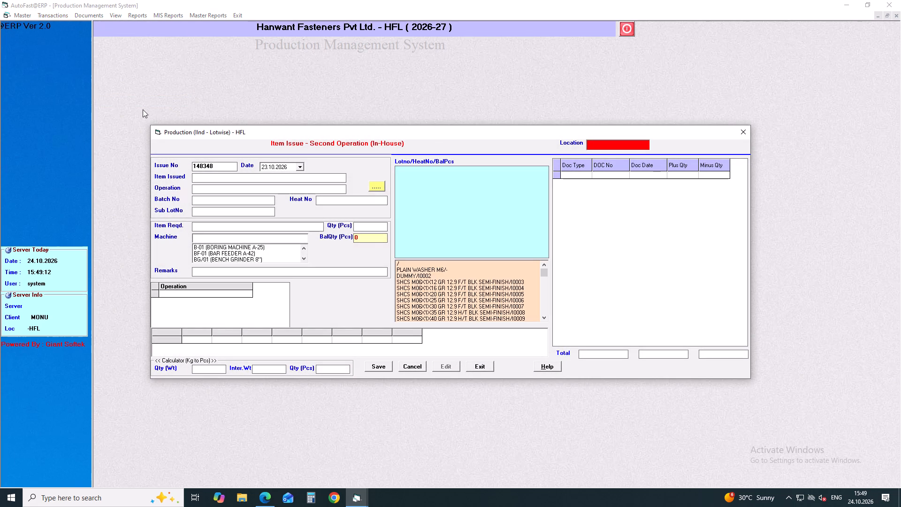
pyautogui.write('bolt ha')
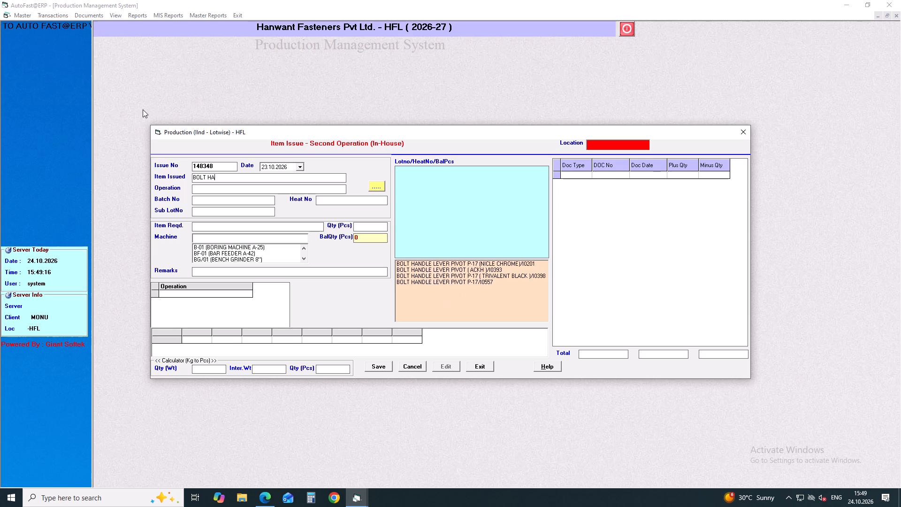
pyautogui.press('Down')
pyautogui.press('Down')
pyautogui.press('Down')
pyautogui.press('Down')
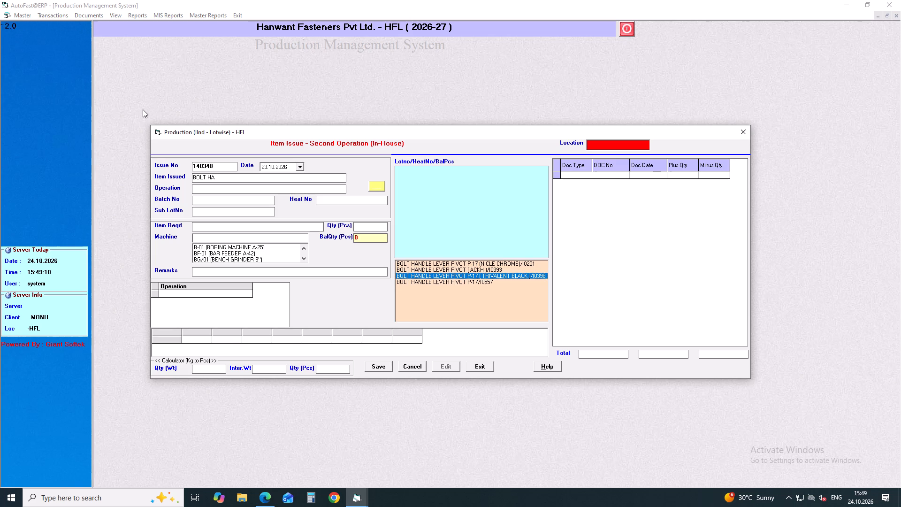
pyautogui.press('Down')
pyautogui.press('Return')
pyautogui.press('Return')
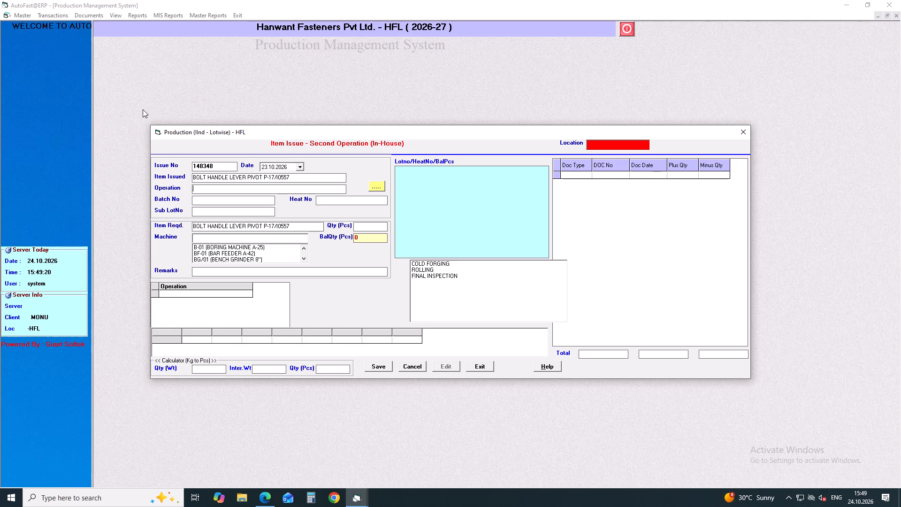
pyautogui.press('Down')
pyautogui.press('Down')
pyautogui.press('Down')
pyautogui.press('Return')
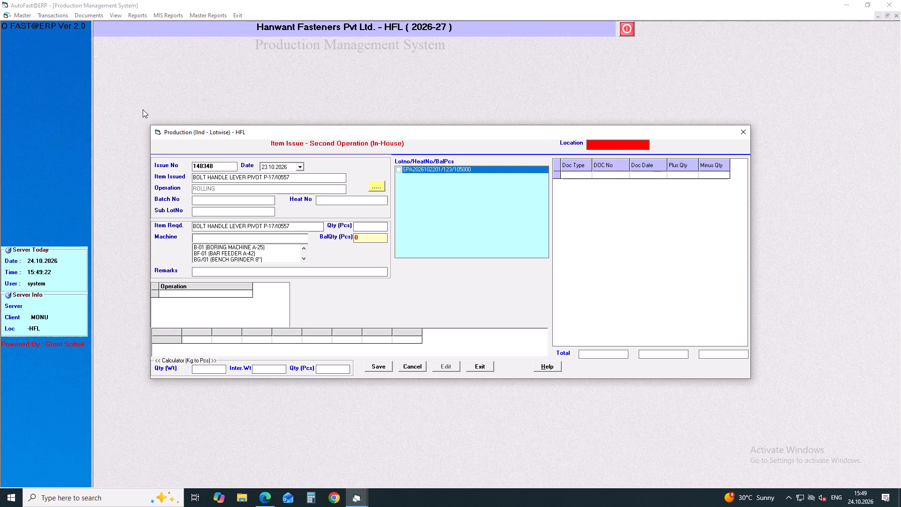
pyautogui.click(398, 169)
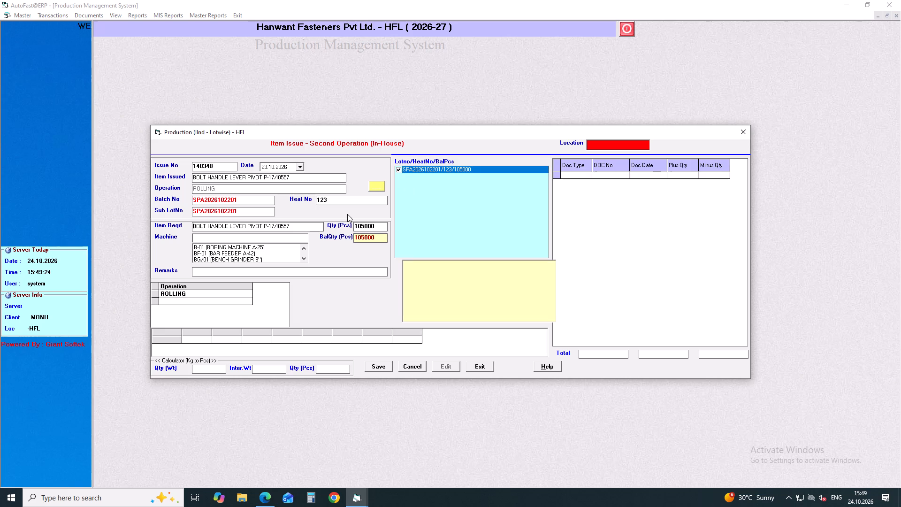
pyautogui.click(375, 225)
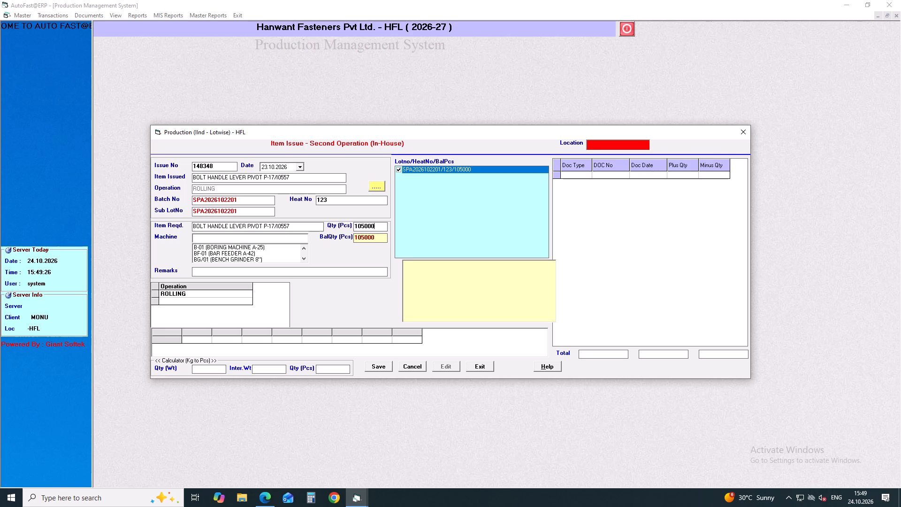
# Accept the quantity, assign machine TRM-12 (ROLLING 9MM), save the item issue and close the form.
pyautogui.press('Return')
pyautogui.write('trm')
pyautogui.press('Down')
pyautogui.press('Down')
pyautogui.press('Down')
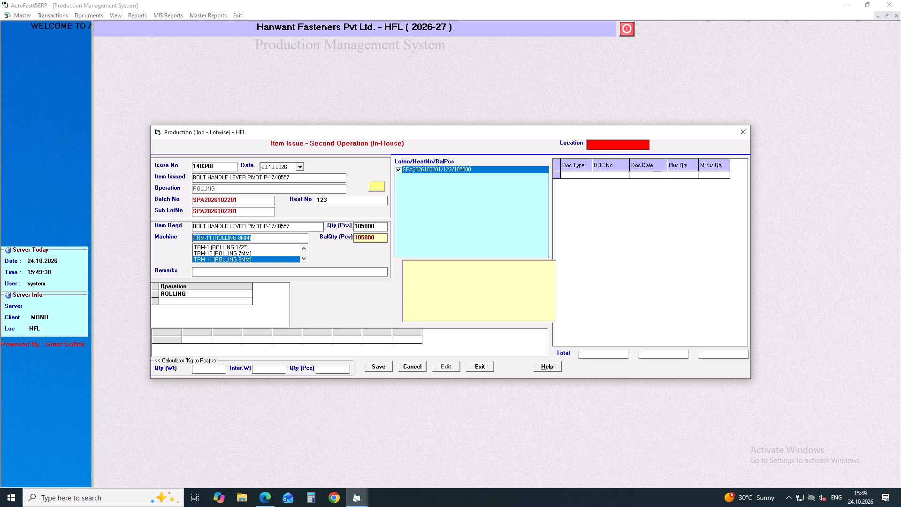
pyautogui.press('Down')
pyautogui.press('Return')
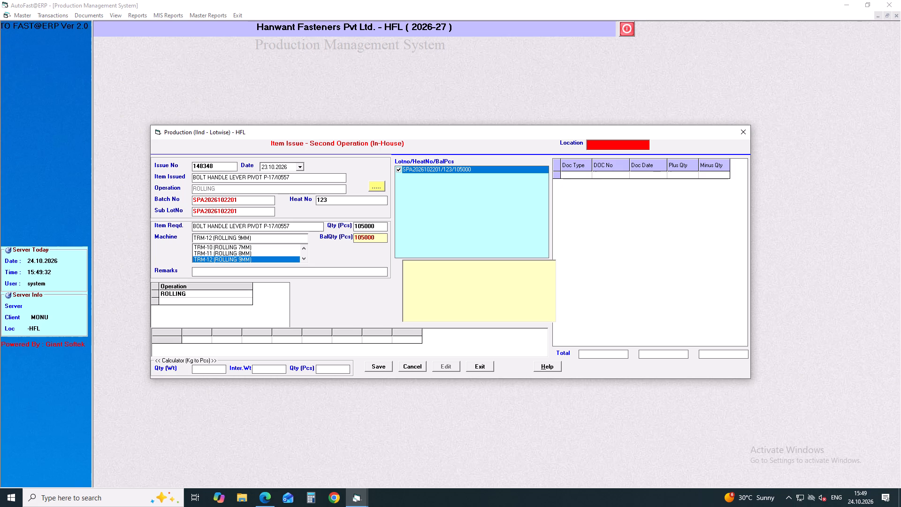
pyautogui.press('Return')
pyautogui.press('Return')
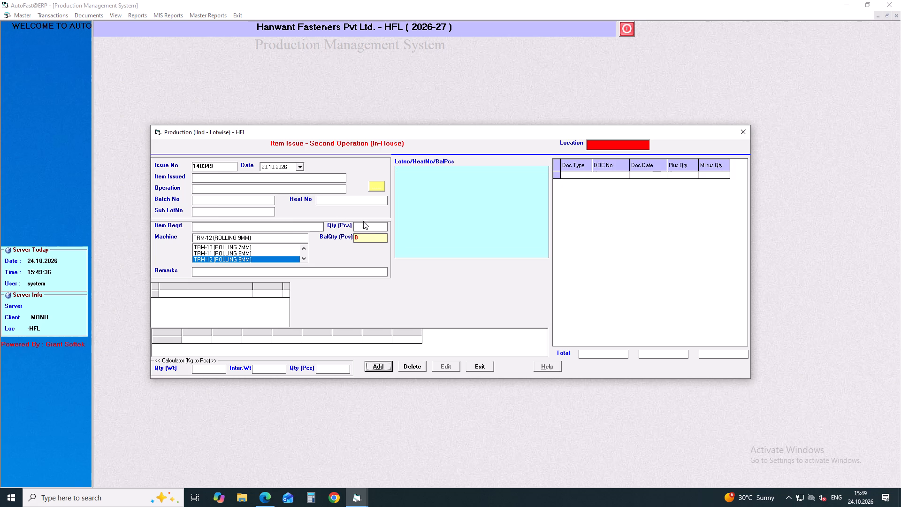
pyautogui.click(742, 129)
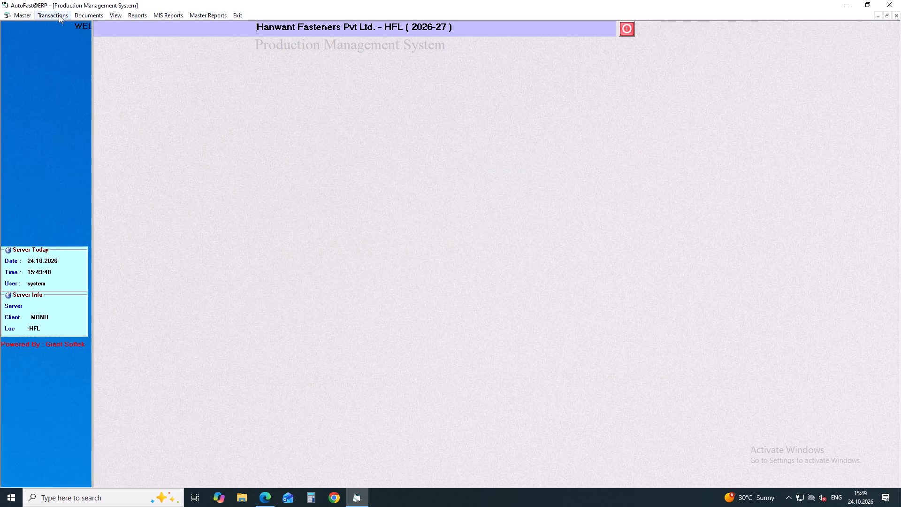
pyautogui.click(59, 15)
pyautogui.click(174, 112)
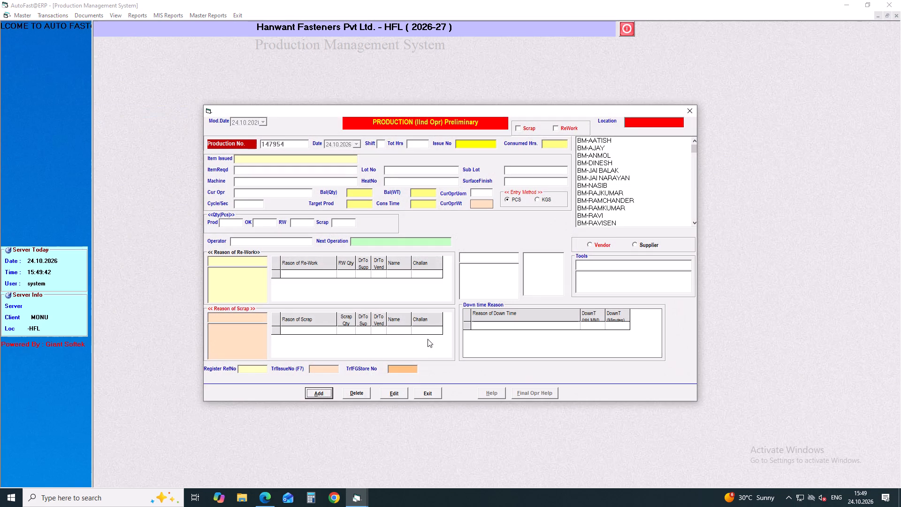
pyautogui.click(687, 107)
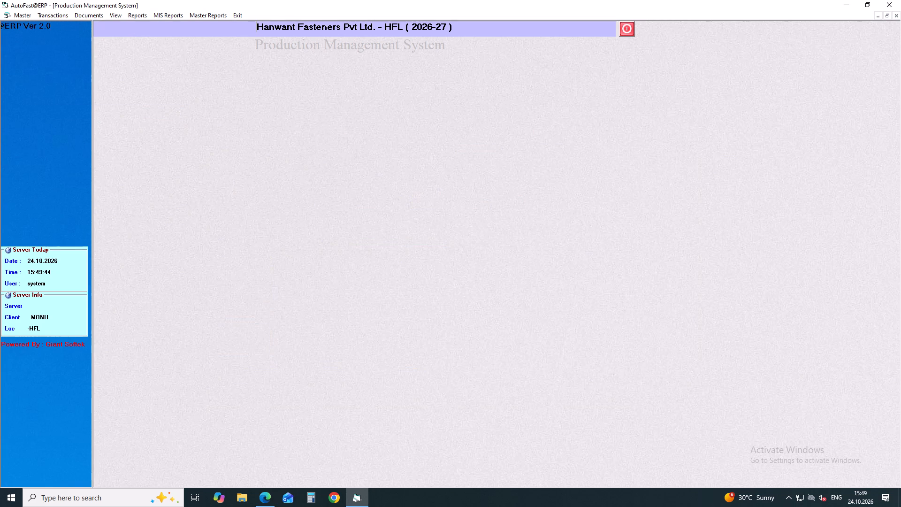
# Open second-operation item issue 148348 for editing.
pyautogui.click(52, 14)
pyautogui.click(180, 104)
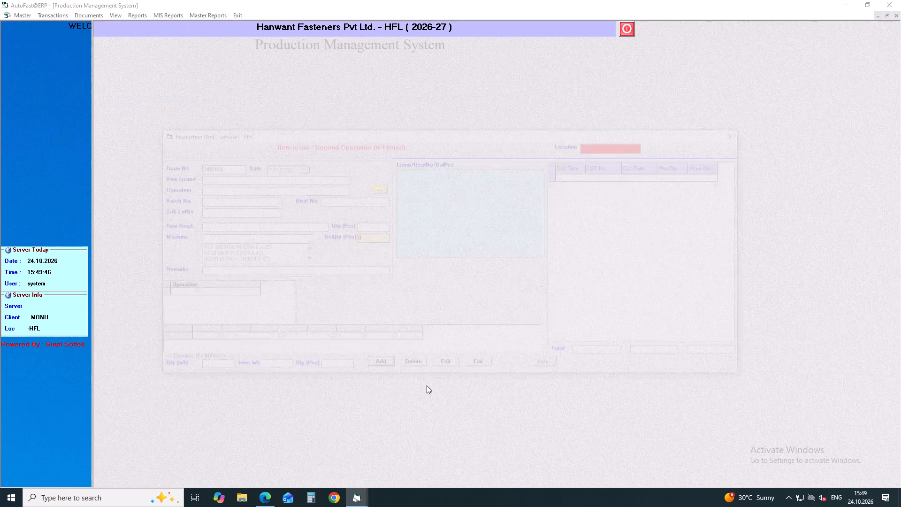
pyautogui.click(445, 369)
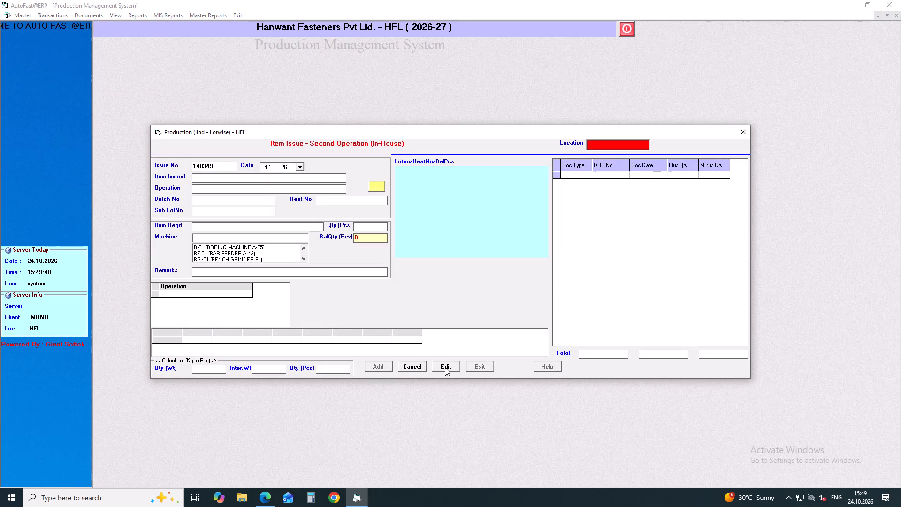
pyautogui.click(215, 171)
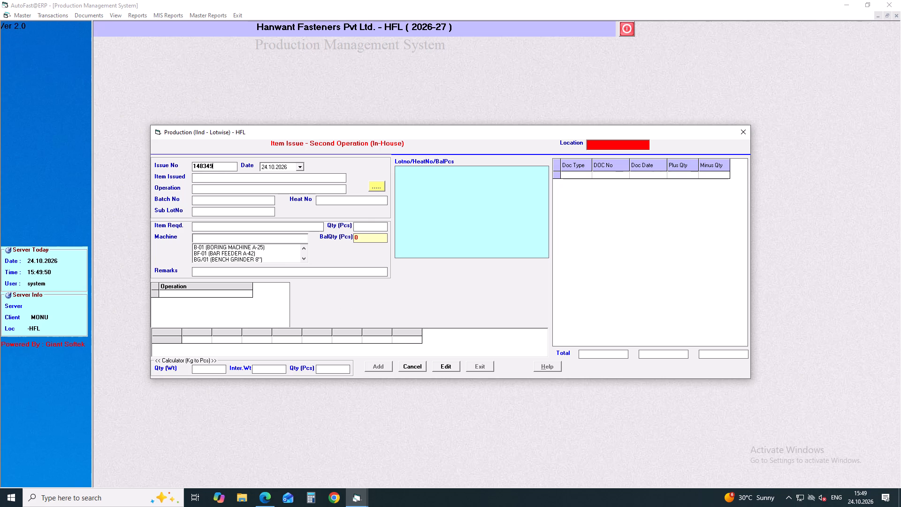
pyautogui.press('BackSpace')
pyautogui.press('8')
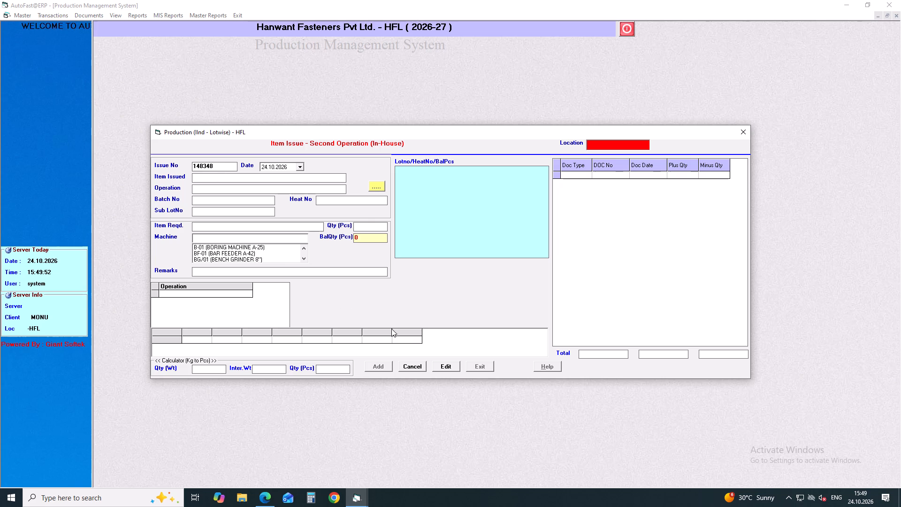
pyautogui.click(444, 366)
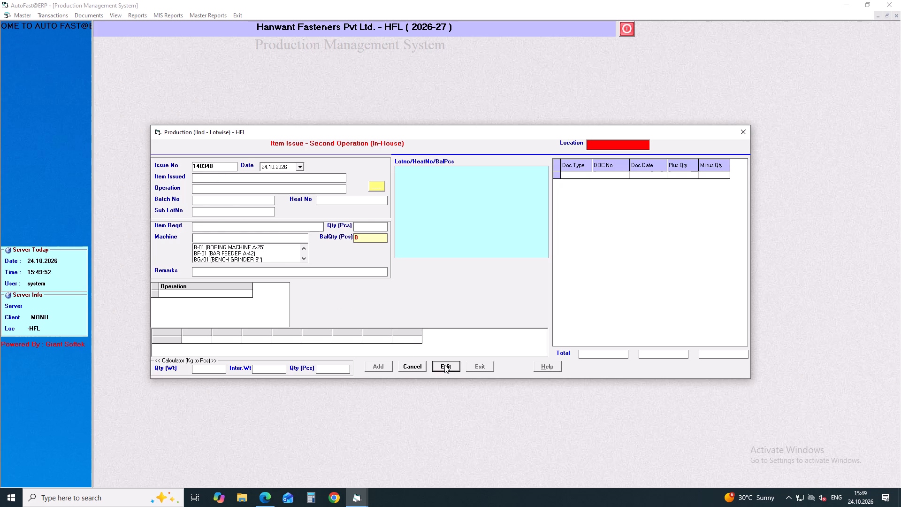
# Change the issue's required item to BOLT HANDLE LEVER PIVOT P-17 (NICLE CHROME)/I0201, save the issue and close the form.
pyautogui.click(285, 226)
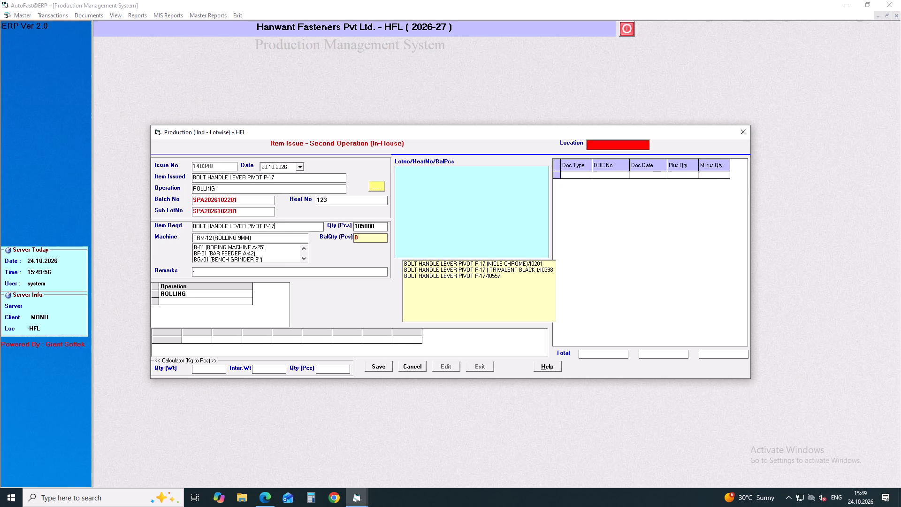
pyautogui.press('BackSpace')
pyautogui.press('BackSpace')
pyautogui.press('BackSpace')
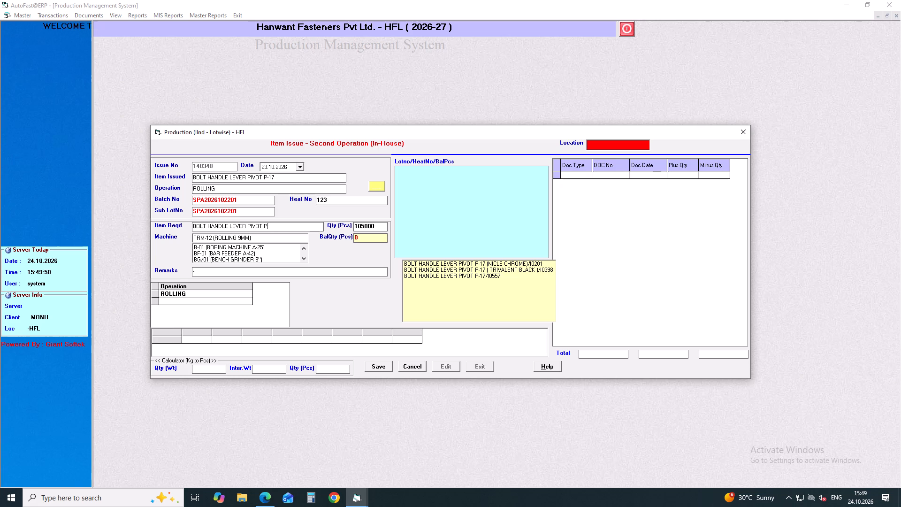
pyautogui.press('BackSpace')
pyautogui.press('BackSpace')
pyautogui.press('Up')
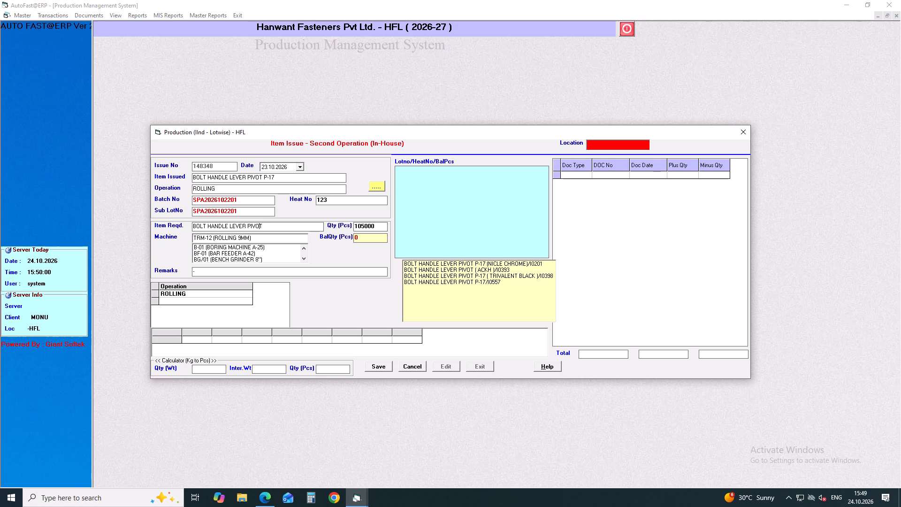
pyautogui.press('Down')
pyautogui.press('Down')
pyautogui.press('Return')
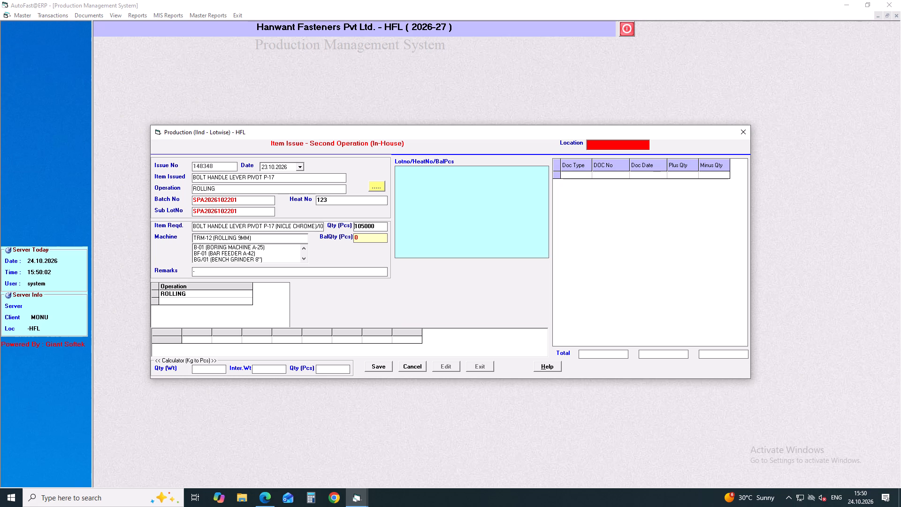
pyautogui.click(388, 368)
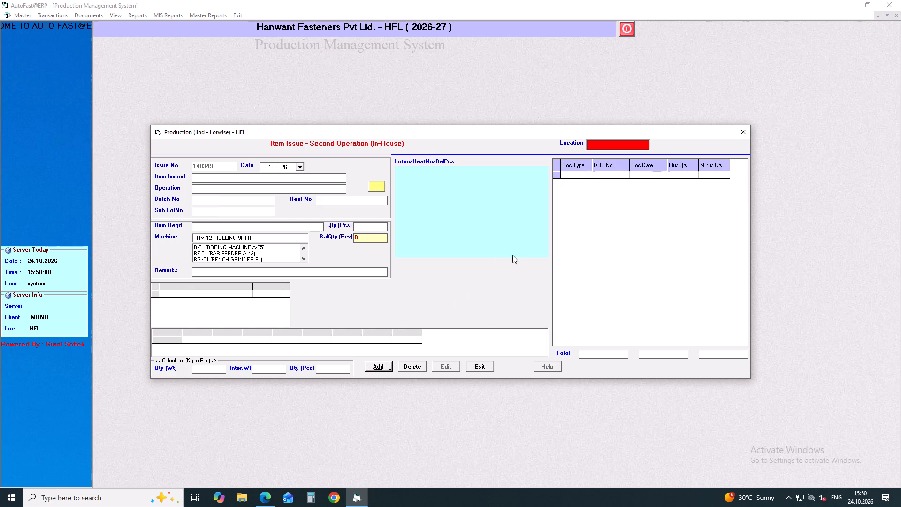
pyautogui.click(744, 129)
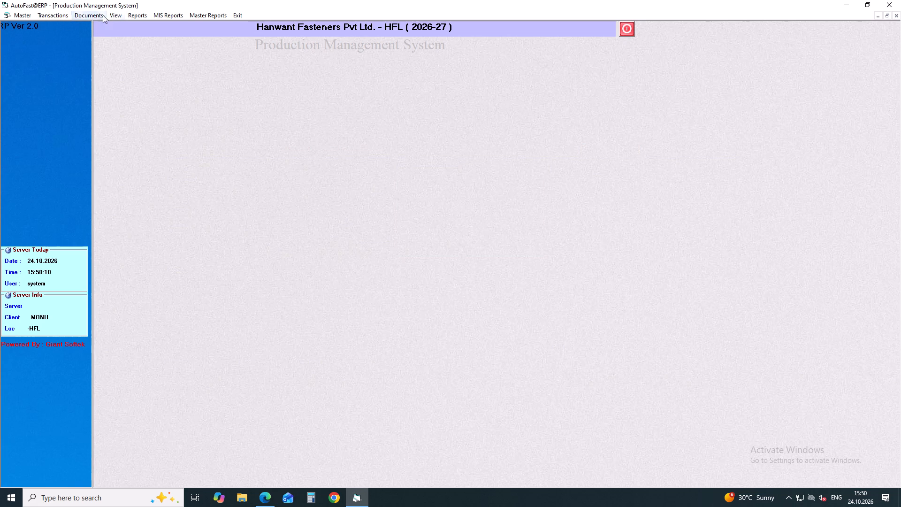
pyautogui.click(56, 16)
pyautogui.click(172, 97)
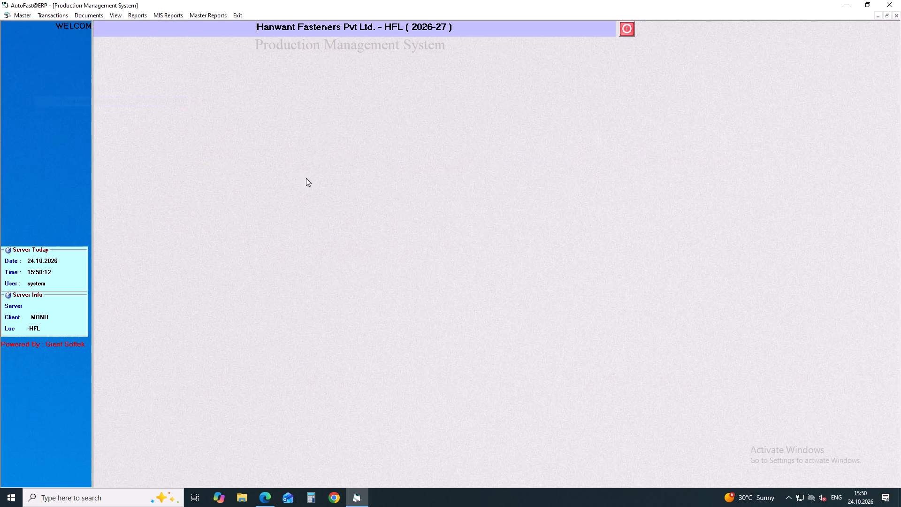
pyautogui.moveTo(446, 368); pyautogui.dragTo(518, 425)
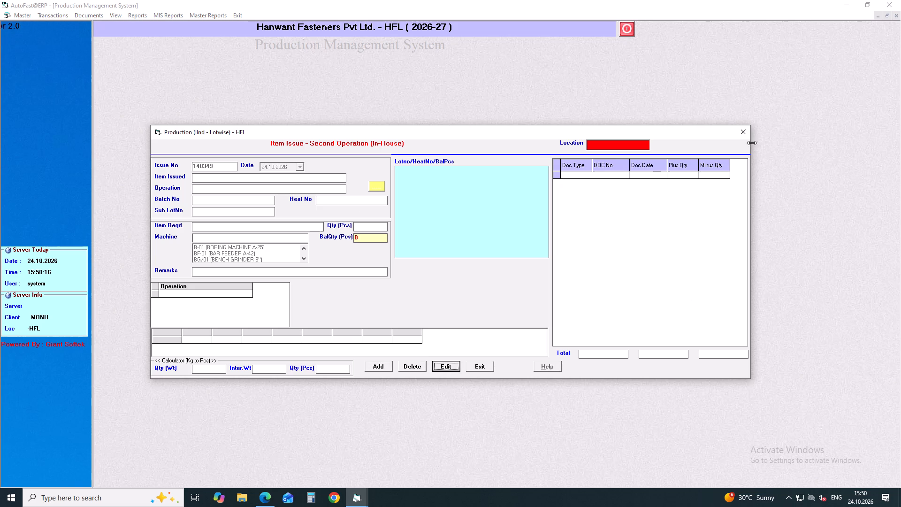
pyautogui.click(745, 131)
# Start a new preliminary second-operation production entry dated 23.10.2026 for shift A with 8 total hours.
pyautogui.click(53, 11)
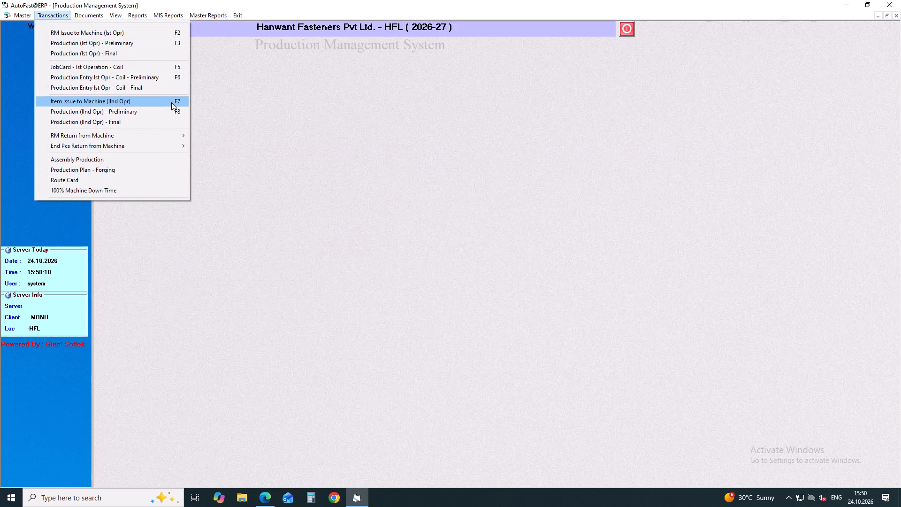
pyautogui.moveTo(171, 102); pyautogui.dragTo(172, 116)
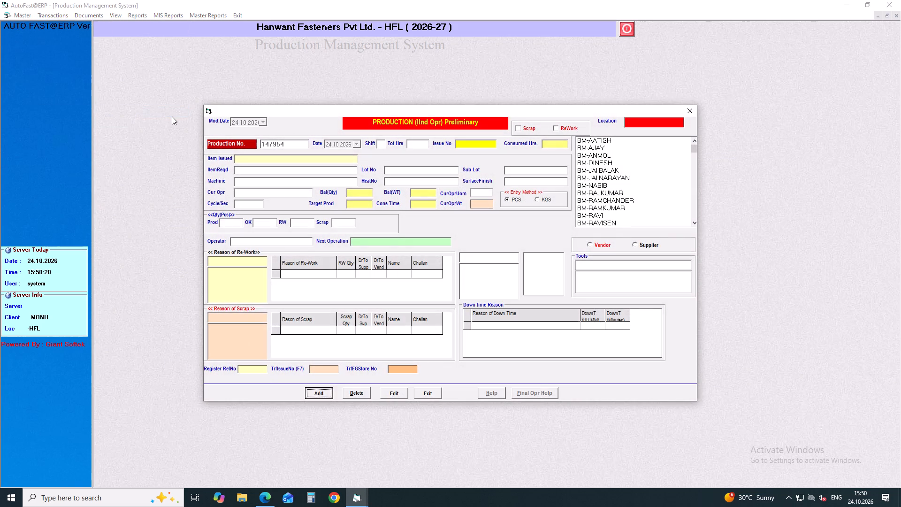
pyautogui.press('Return')
pyautogui.press('Down')
pyautogui.press('Return')
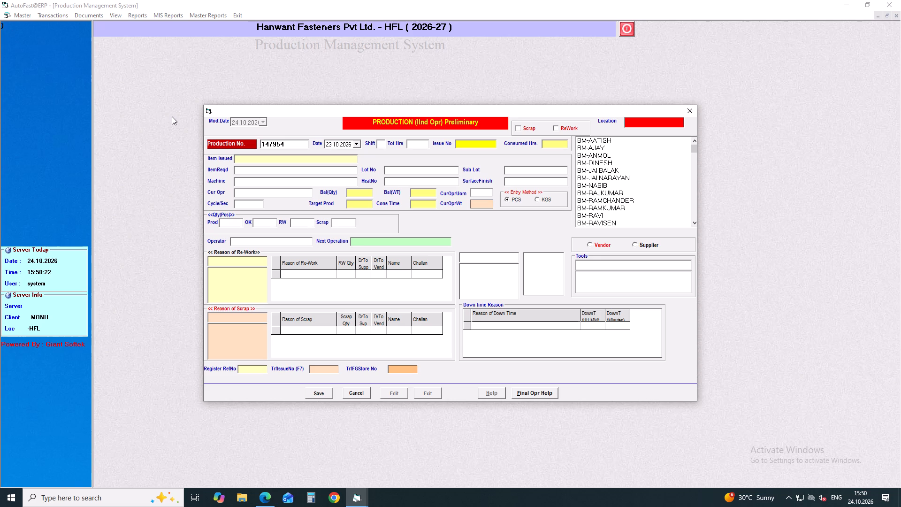
pyautogui.press('a')
pyautogui.press('Return')
pyautogui.press('8')
pyautogui.press('Return')
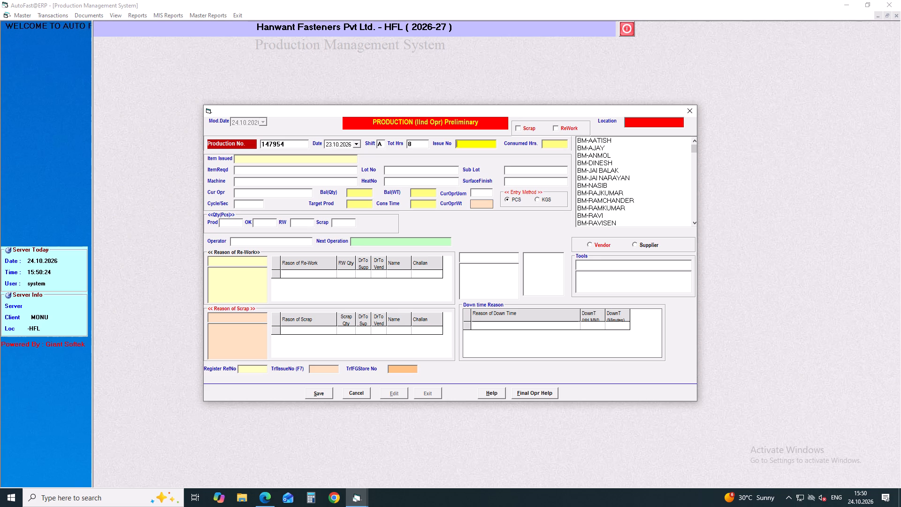
# Load issue number 148348 into the production entry, set the cycle time to 01 and accept 105000 pcs as produced.
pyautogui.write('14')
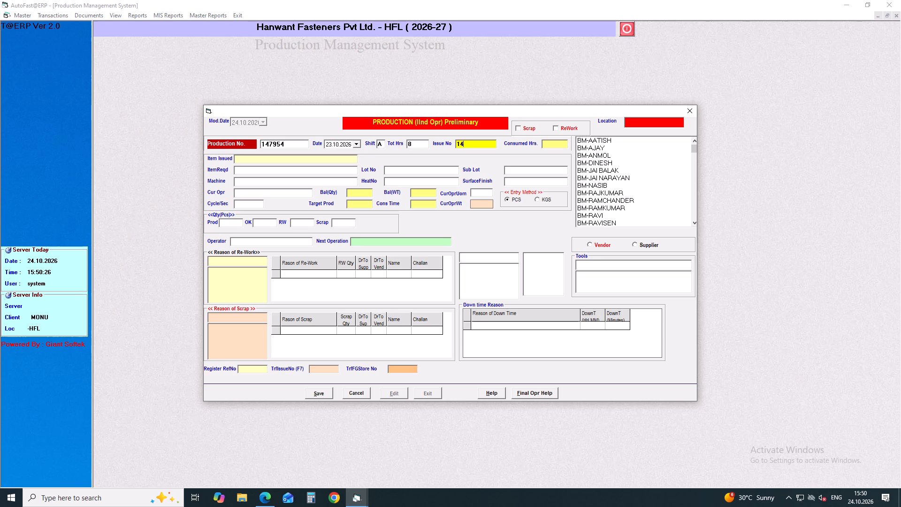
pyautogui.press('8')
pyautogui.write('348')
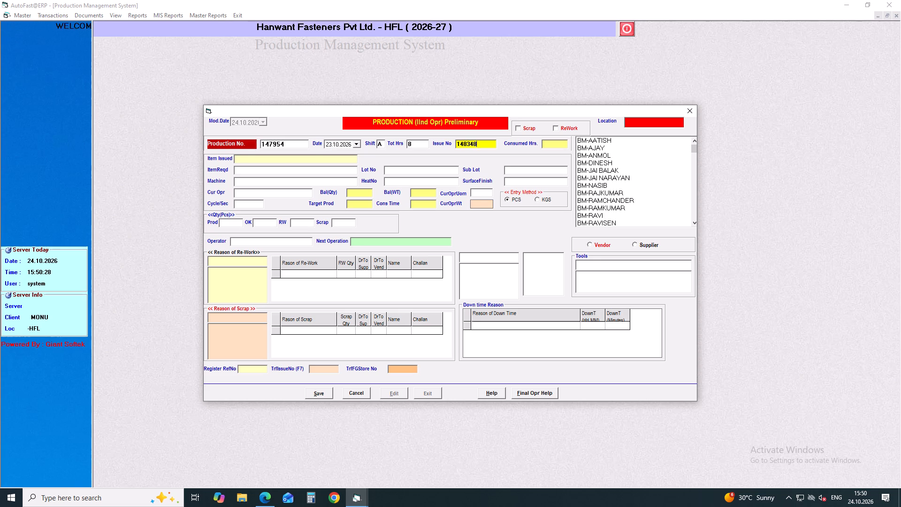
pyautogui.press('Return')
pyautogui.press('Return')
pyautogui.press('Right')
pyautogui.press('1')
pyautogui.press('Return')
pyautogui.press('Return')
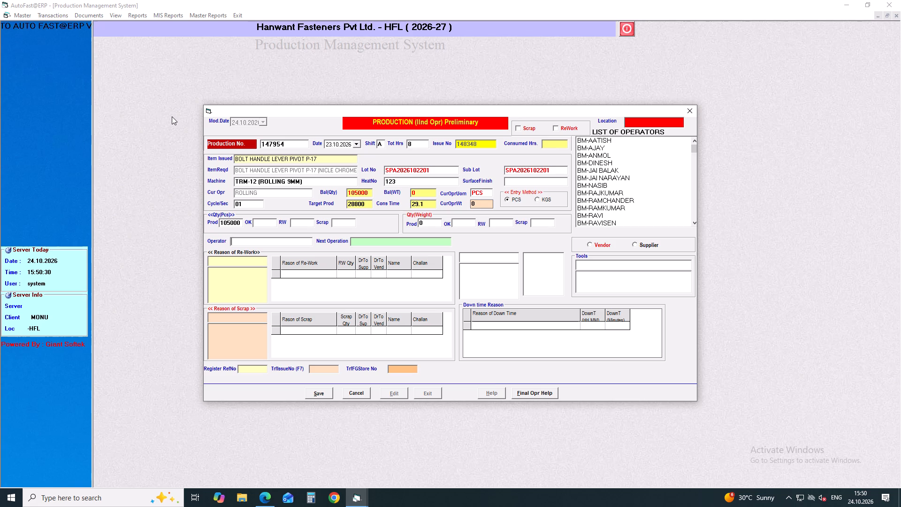
# Assign the operator matching H-P and next operation COLD FORGING, save the preliminary production entry and close the form.
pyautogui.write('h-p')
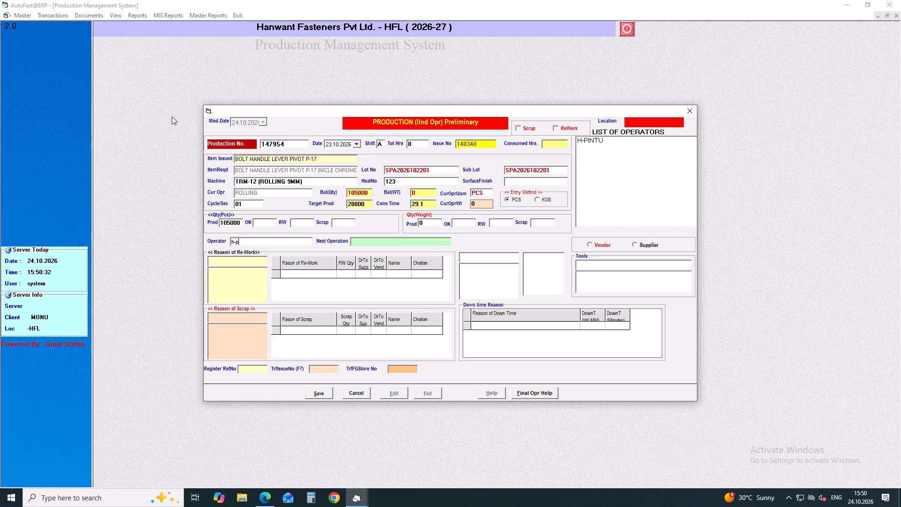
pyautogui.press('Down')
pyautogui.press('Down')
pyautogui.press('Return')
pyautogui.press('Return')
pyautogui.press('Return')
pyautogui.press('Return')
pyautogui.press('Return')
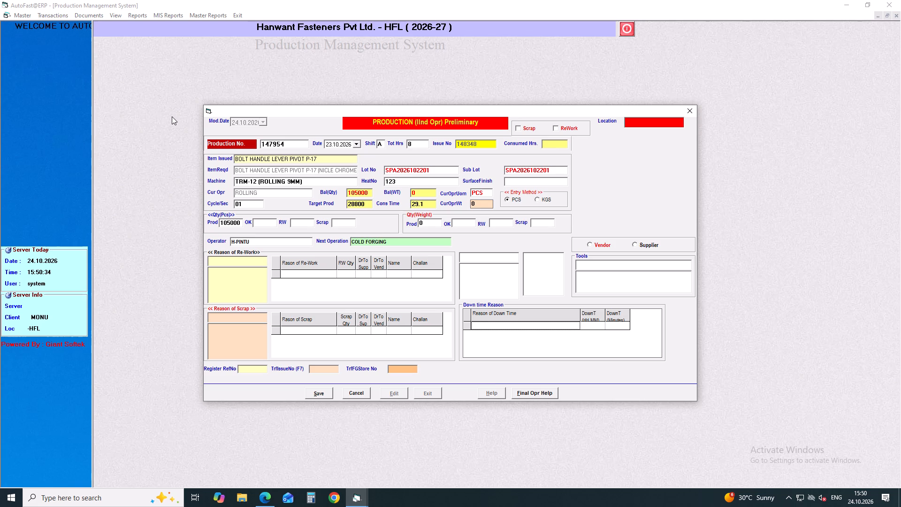
pyautogui.click(321, 390)
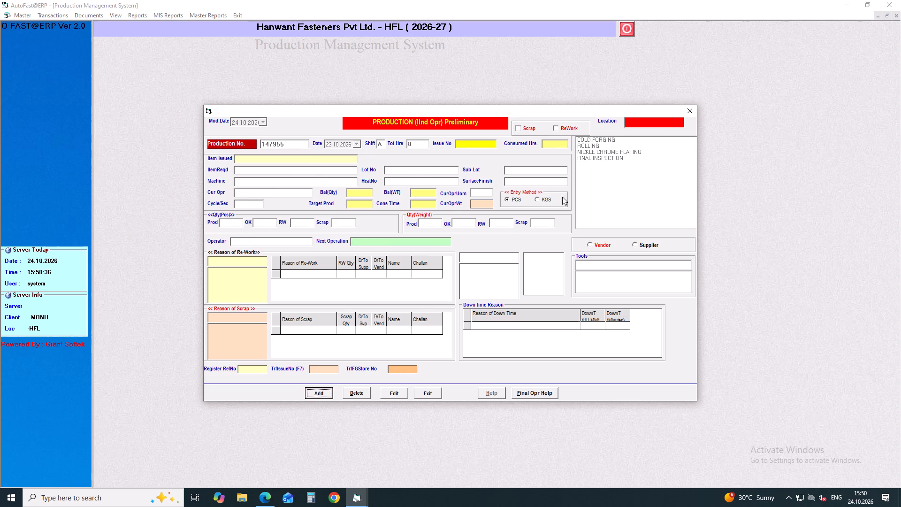
pyautogui.click(688, 113)
# Open the pending BOLT HANDLE LEVER PIVOT P-17 rolling record with issue number 148348 for final second-operation production entry.
pyautogui.click(61, 16)
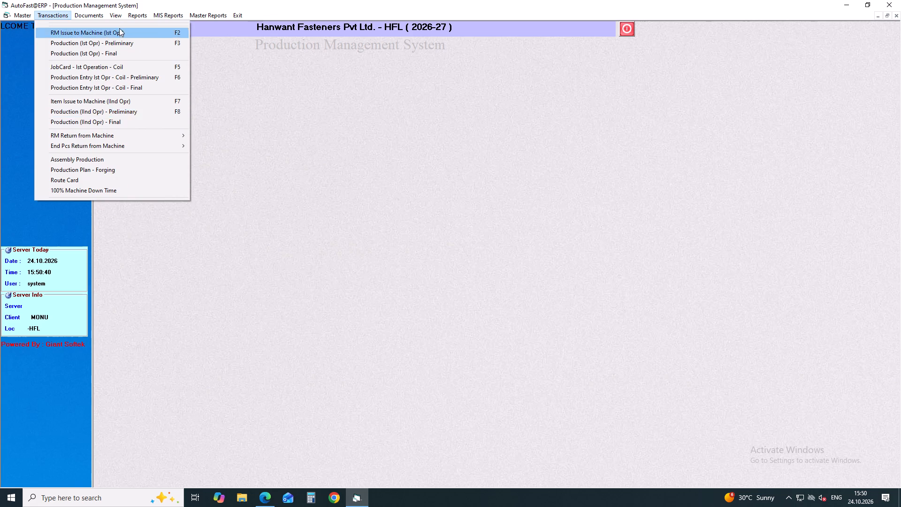
pyautogui.click(122, 23)
pyautogui.press('Return')
pyautogui.press('Return')
pyautogui.press('Return')
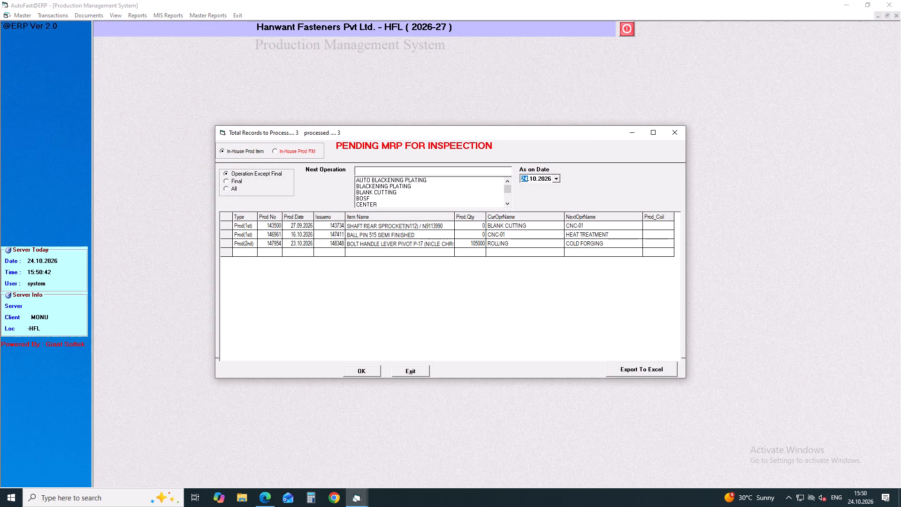
pyautogui.press('Return')
pyautogui.press('Return')
pyautogui.click(354, 245)
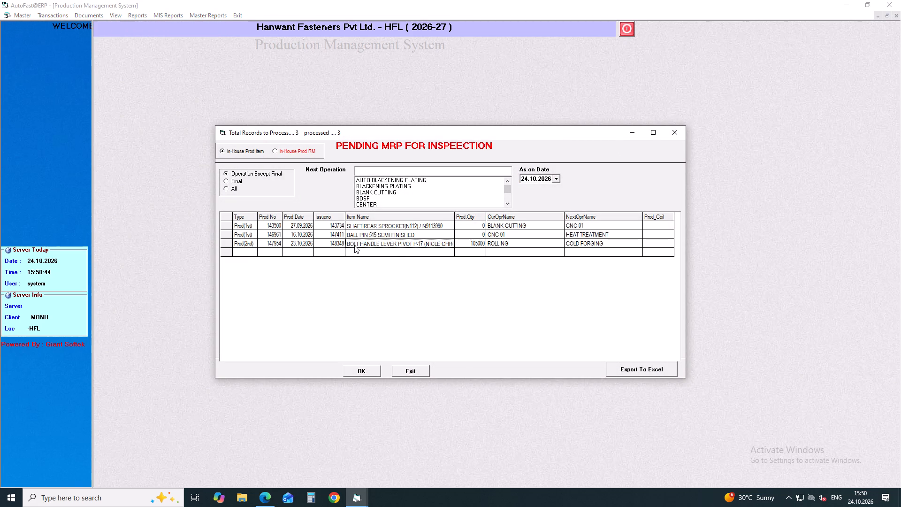
pyautogui.press('Return')
pyautogui.press('Return')
pyautogui.press('Return')
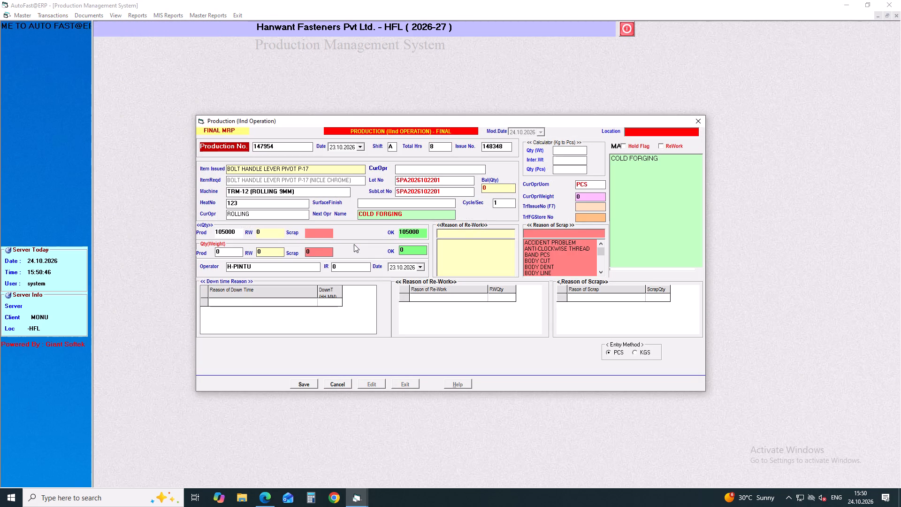
# Accept the final production quantities with 0 scrap, save the final entry and close the pending inspection list.
pyautogui.press('Return')
pyautogui.press('Return')
pyautogui.press('Return')
pyautogui.press('Return')
pyautogui.press('Return')
pyautogui.press('Return')
pyautogui.press('Return')
pyautogui.press('Return')
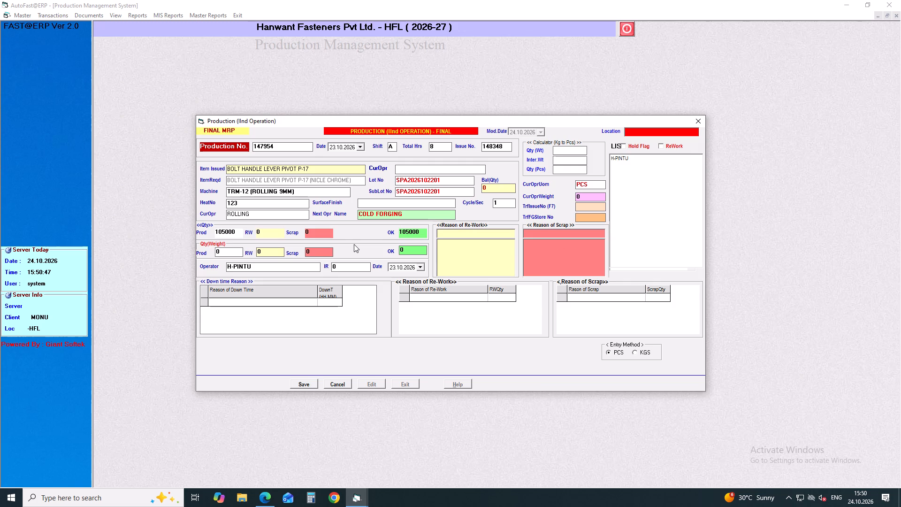
pyautogui.press('Return')
pyautogui.click(677, 134)
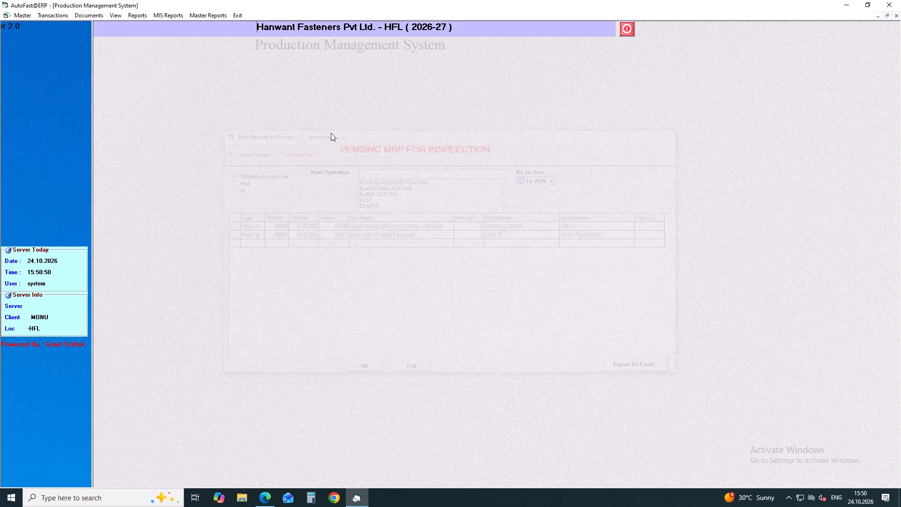
# Switch to the Finished Goods Store module and open the online rejection form with the WIP-ReWork(Lot) type.
pyautogui.click(237, 15)
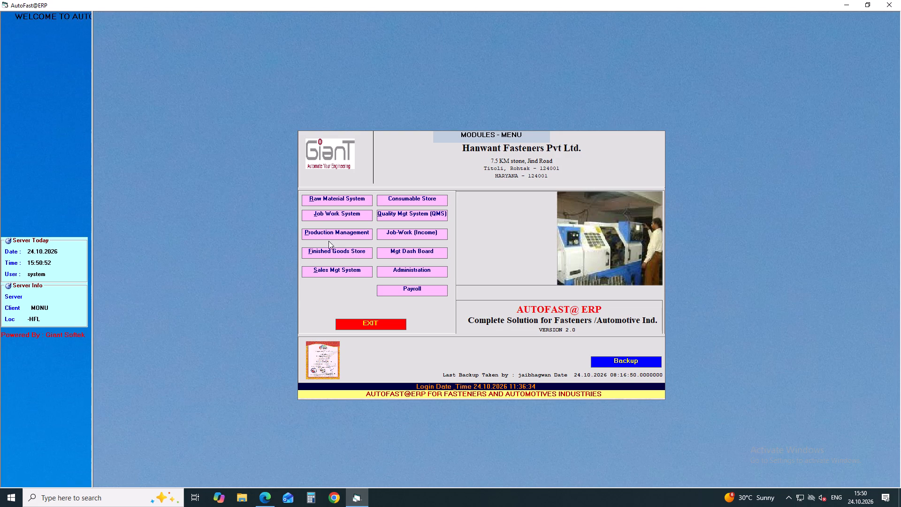
pyautogui.click(329, 249)
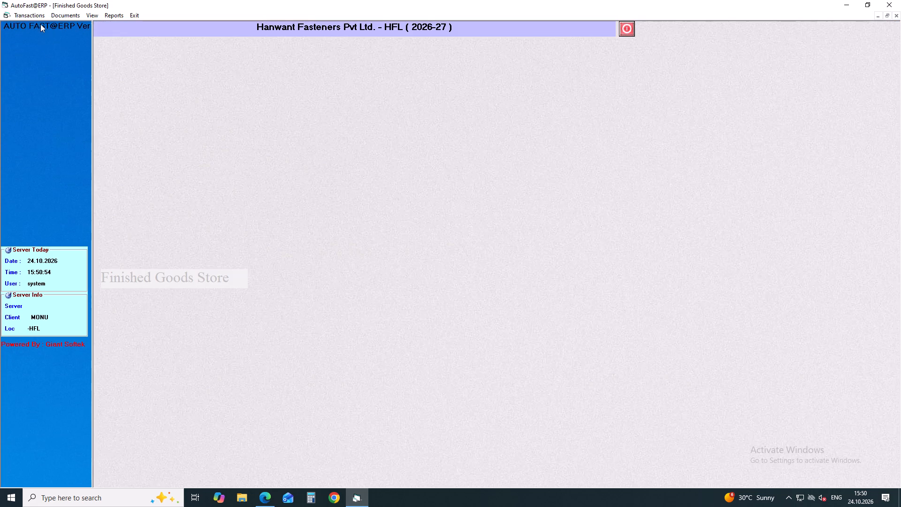
pyautogui.click(40, 15)
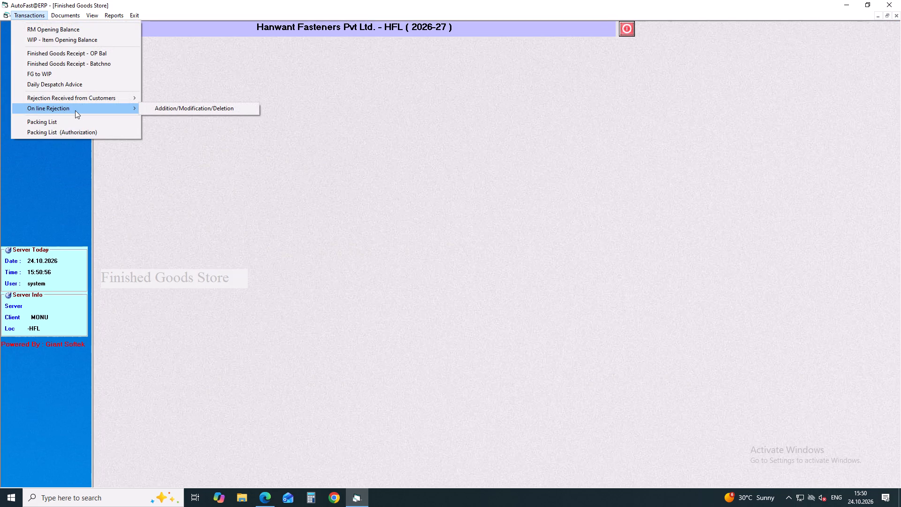
pyautogui.click(75, 110)
pyautogui.click(158, 105)
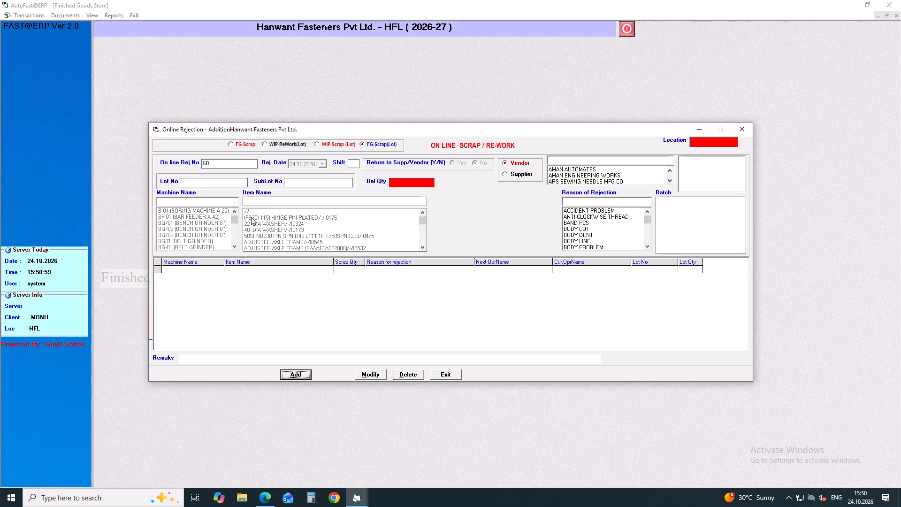
pyautogui.click(267, 143)
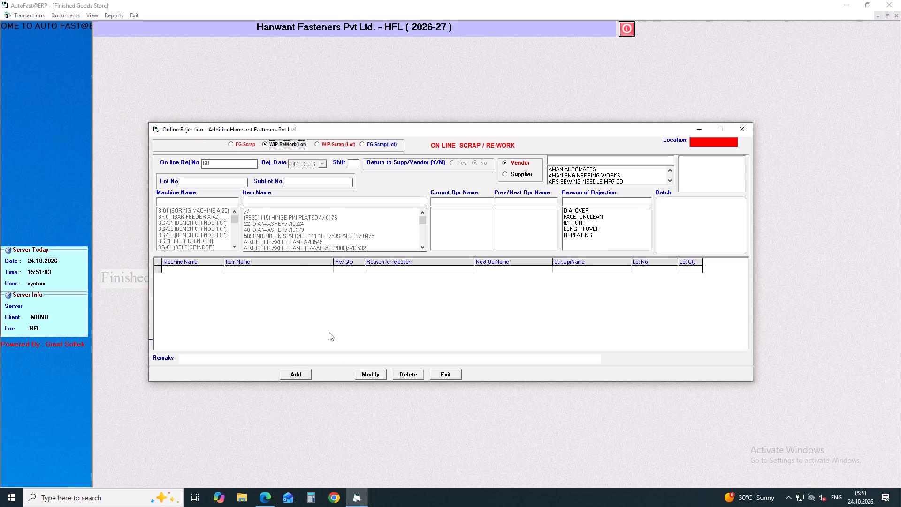
pyautogui.press('Return')
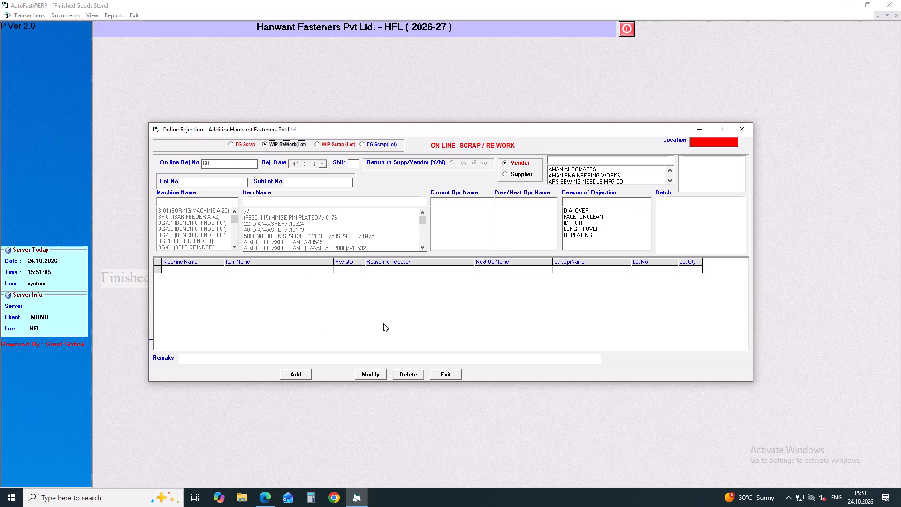
# Start a new WIP rework rejection entry with shift A and machine PDI-1.
pyautogui.press('Return')
pyautogui.press('Return')
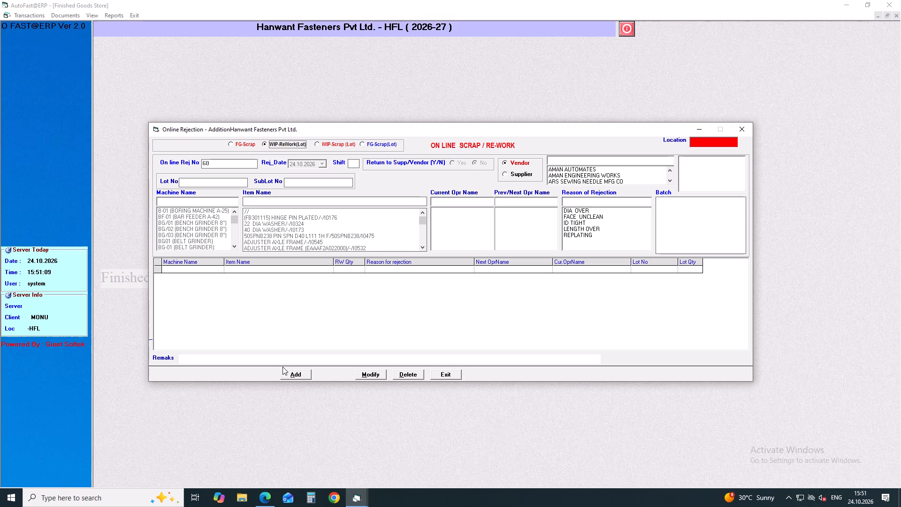
pyautogui.click(293, 374)
pyautogui.press('Return')
pyautogui.press('a')
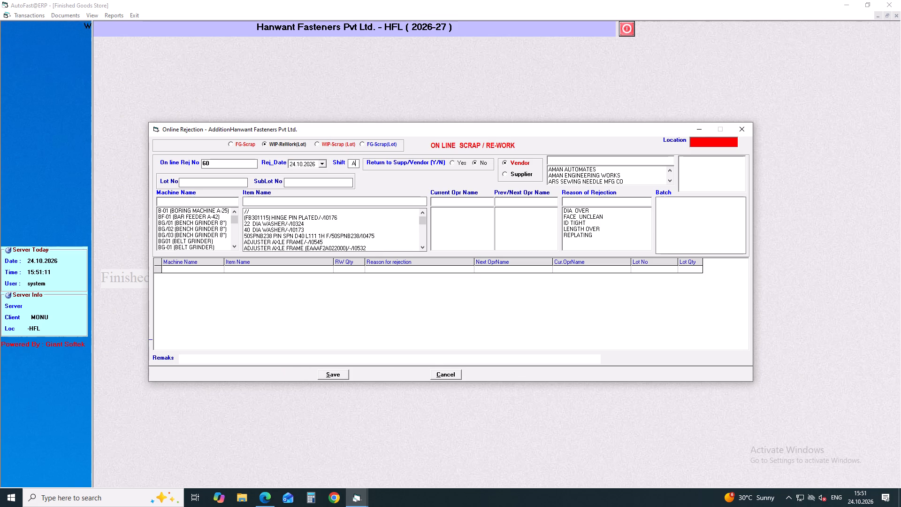
pyautogui.press('Return')
pyautogui.press('Return')
pyautogui.press('Return')
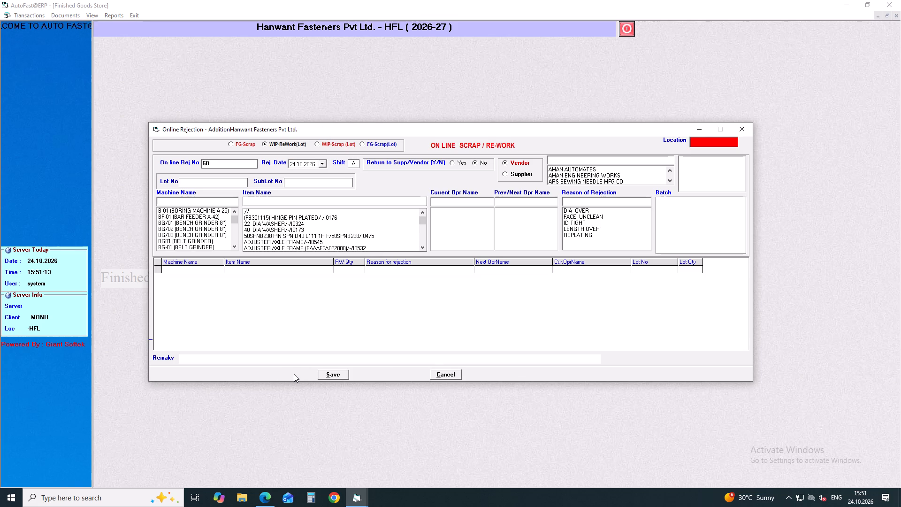
pyautogui.write('pdi')
pyautogui.press('Down')
pyautogui.press('Return')
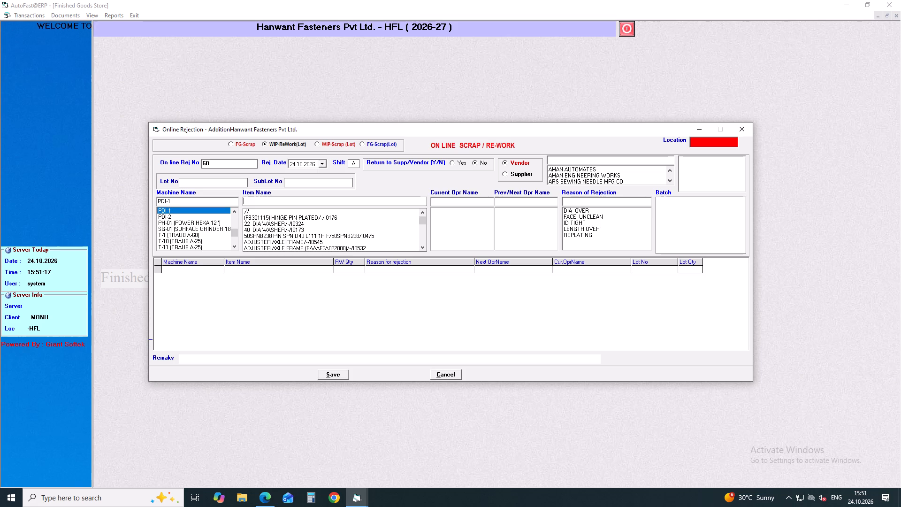
# Select the item BOLT HANDLE LEVER PIVOT P-17 (NICLE CHROME) for the rework entry.
pyautogui.write('bolt')
pyautogui.press('space')
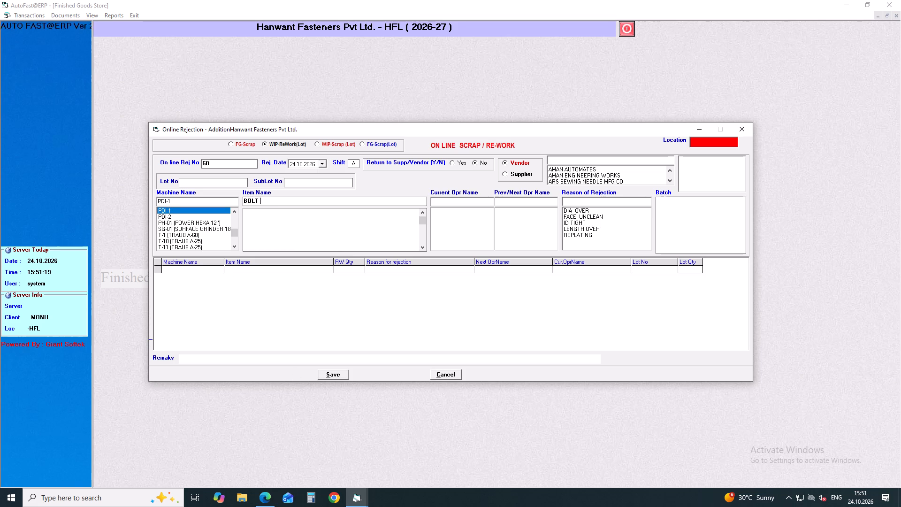
pyautogui.write('ha')
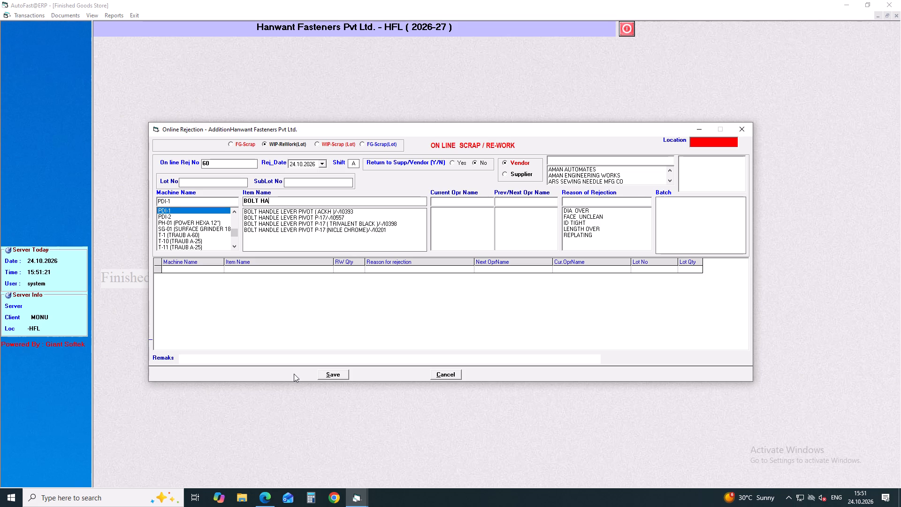
pyautogui.press('Down')
pyautogui.press('Down')
pyautogui.press('Down')
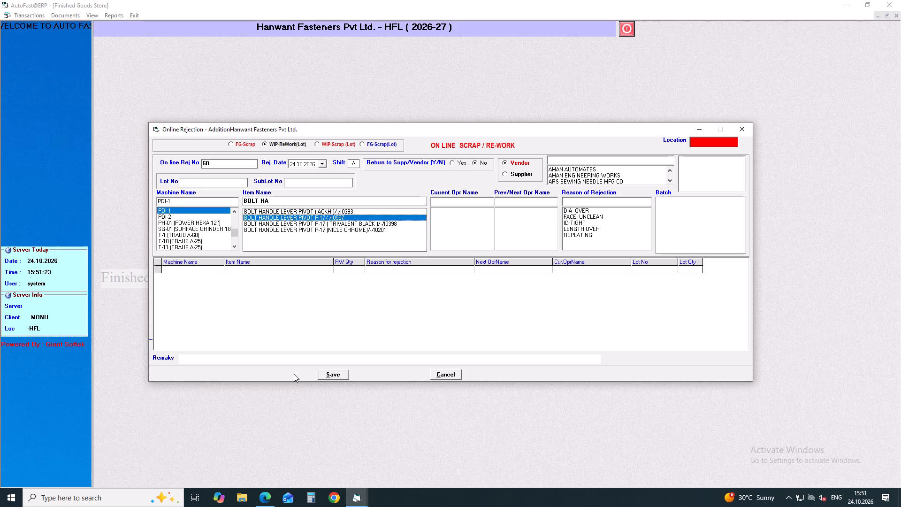
pyautogui.press('Down')
pyautogui.press('Down')
pyautogui.press('Return')
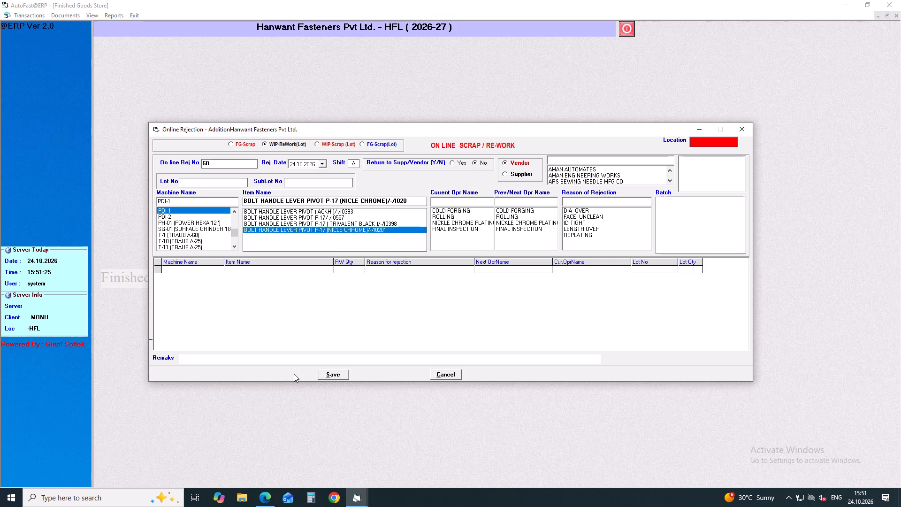
pyautogui.press('Down')
pyautogui.press('Down')
pyautogui.press('Up')
pyautogui.press('Return')
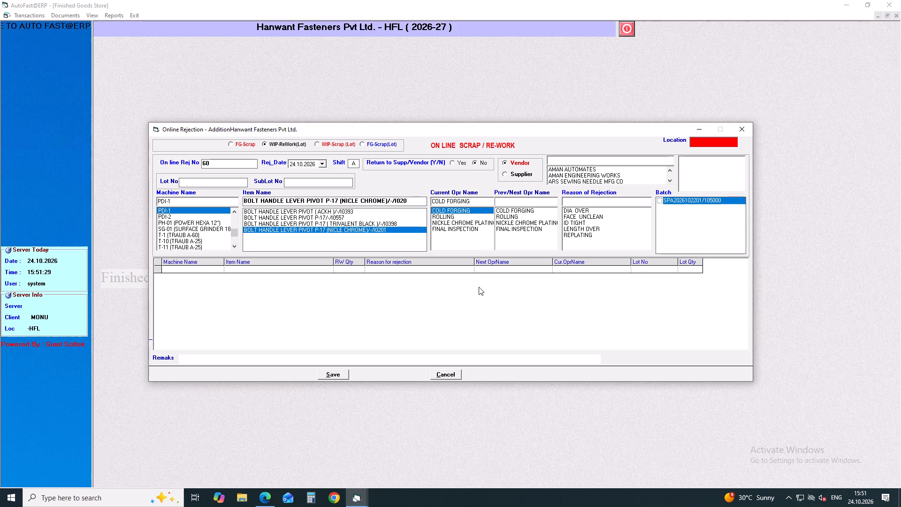
pyautogui.click(514, 224)
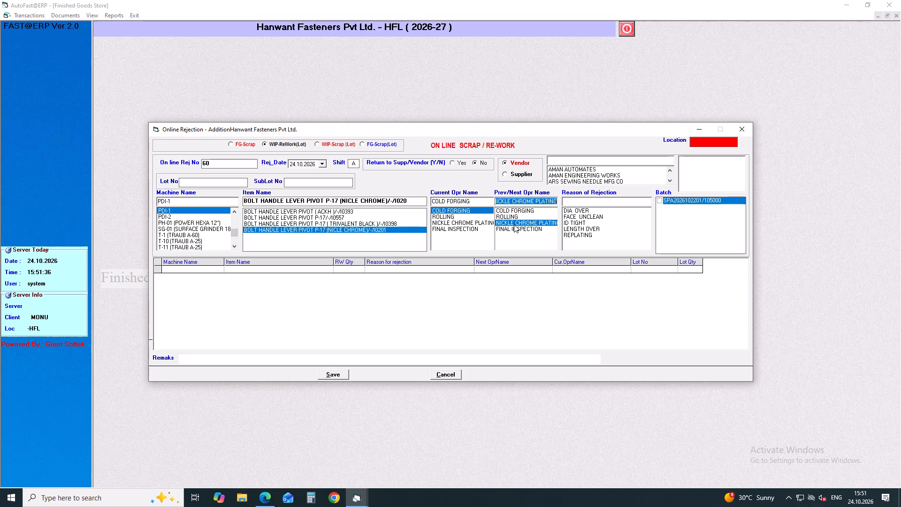
pyautogui.click(585, 217)
pyautogui.click(661, 201)
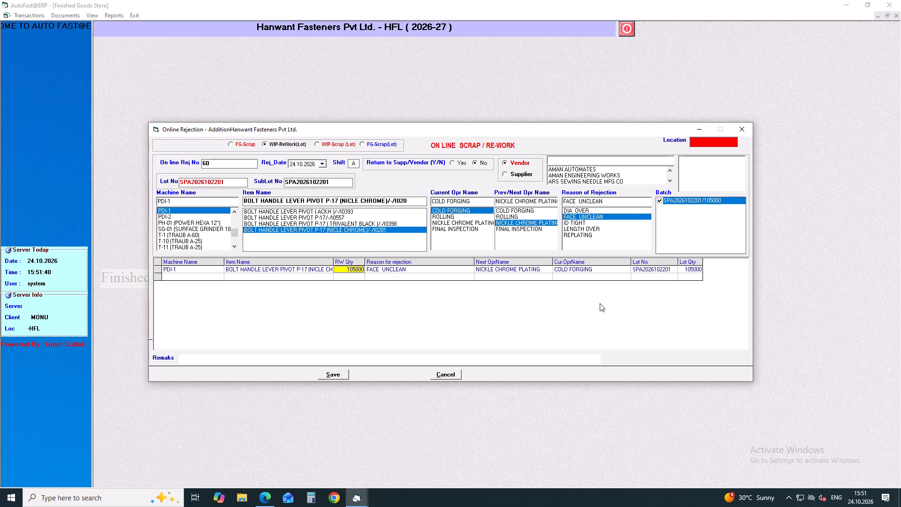
# Save the WIP rework entry, close the online rejection form and leave the Finished Goods Store module.
pyautogui.click(334, 375)
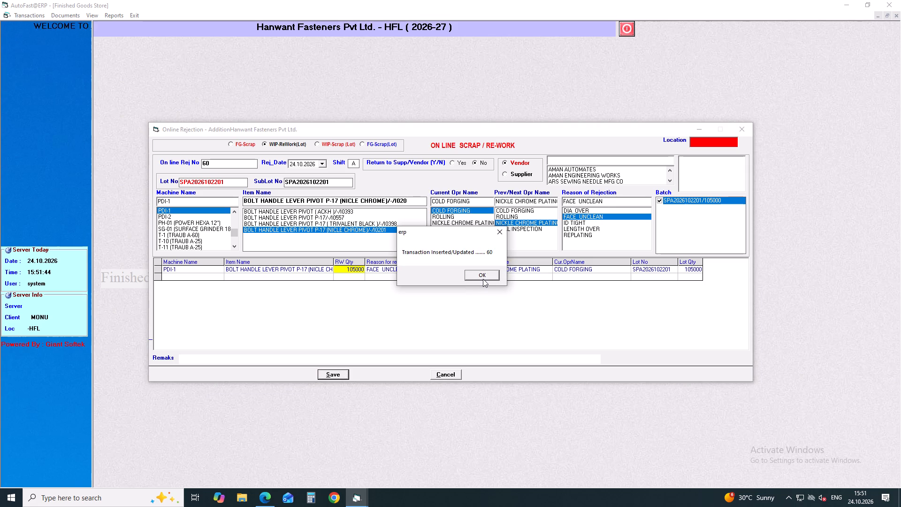
pyautogui.click(484, 277)
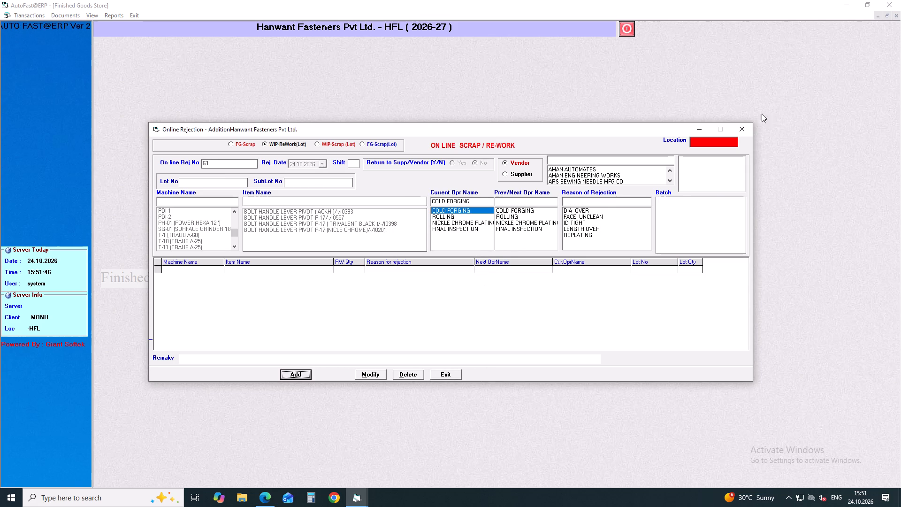
pyautogui.click(743, 124)
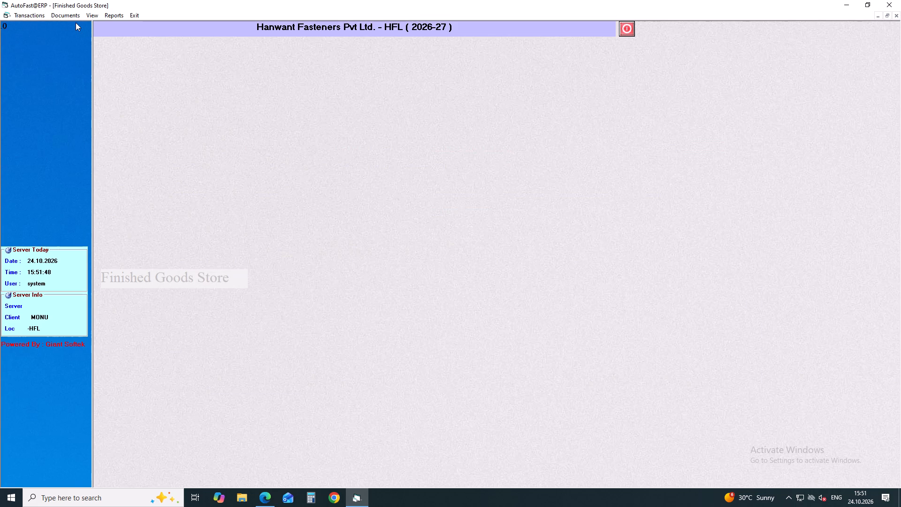
pyautogui.click(191, 107)
pyautogui.click(137, 16)
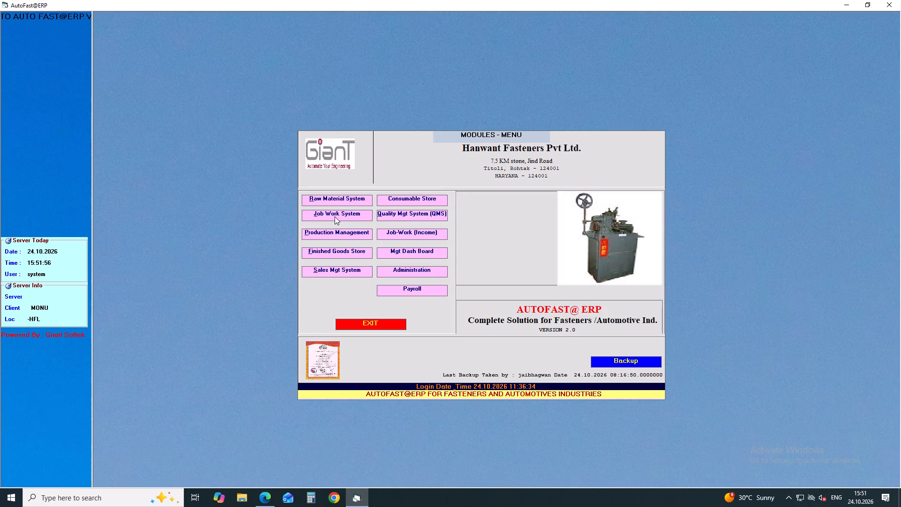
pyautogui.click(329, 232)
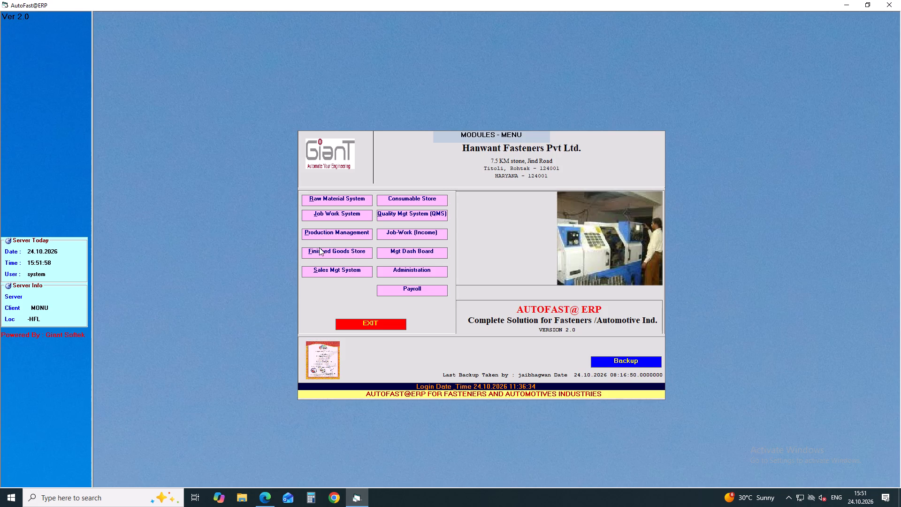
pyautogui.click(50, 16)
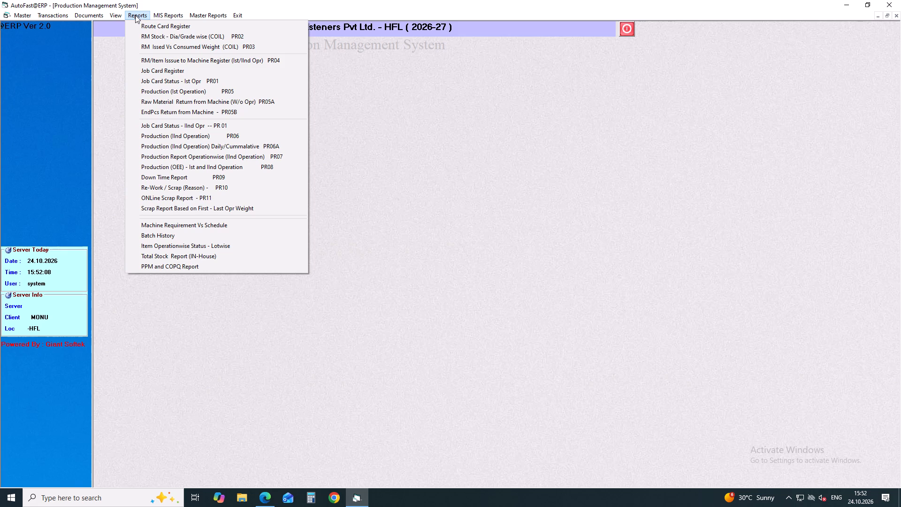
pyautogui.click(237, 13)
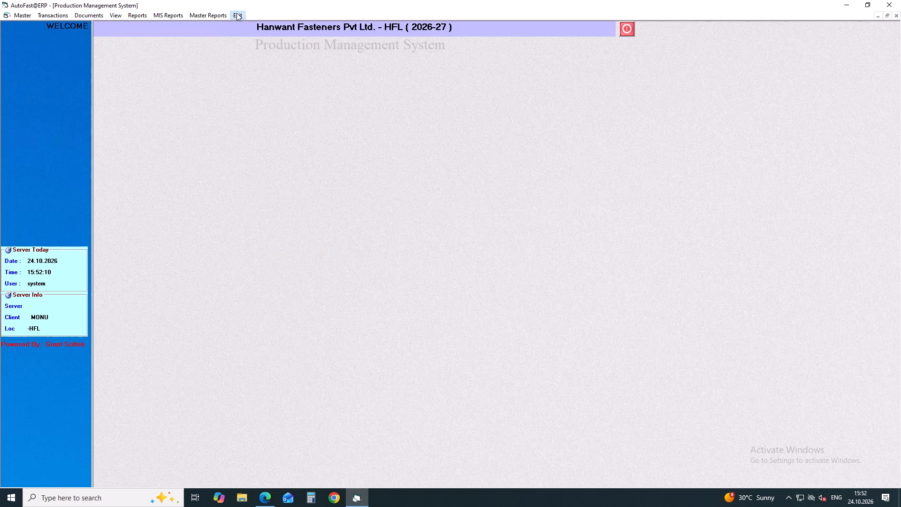
# Check the pending MRP for inspection list in the Job Work System, then close it and leave the module.
pyautogui.click(323, 211)
pyautogui.click(50, 15)
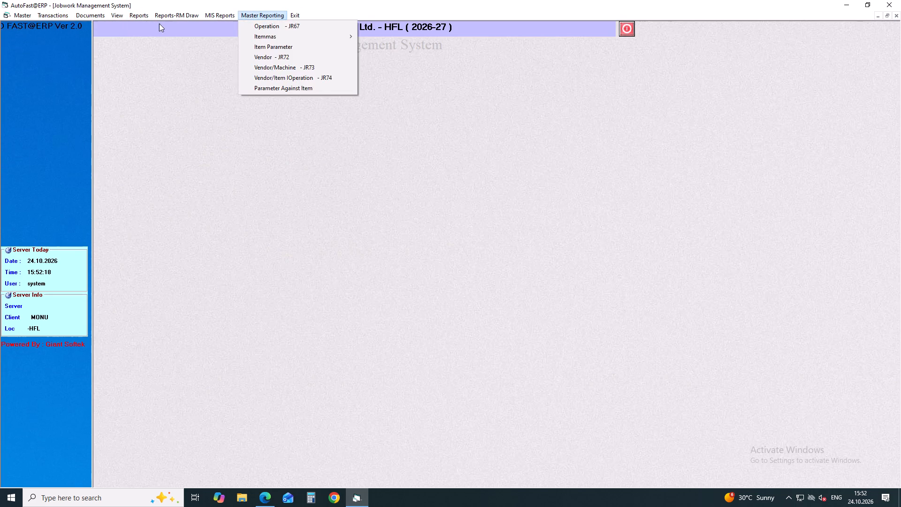
pyautogui.click(203, 50)
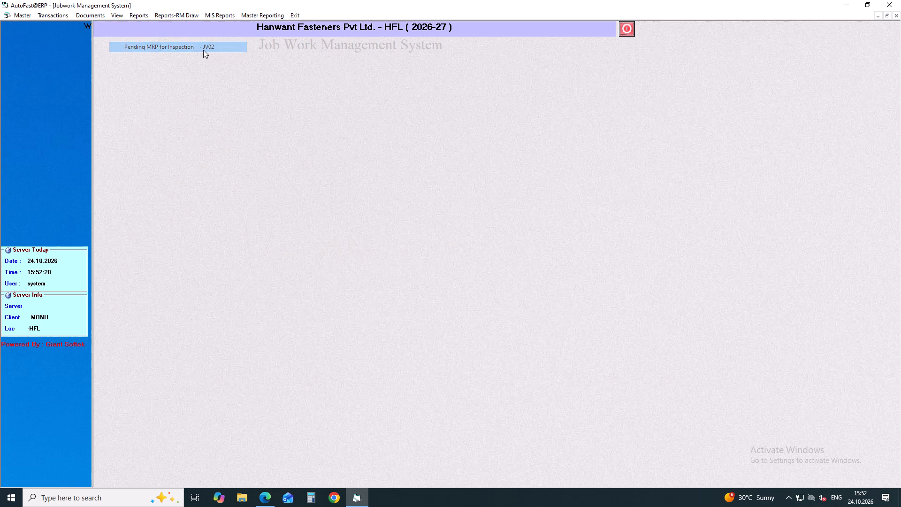
pyautogui.press('Return')
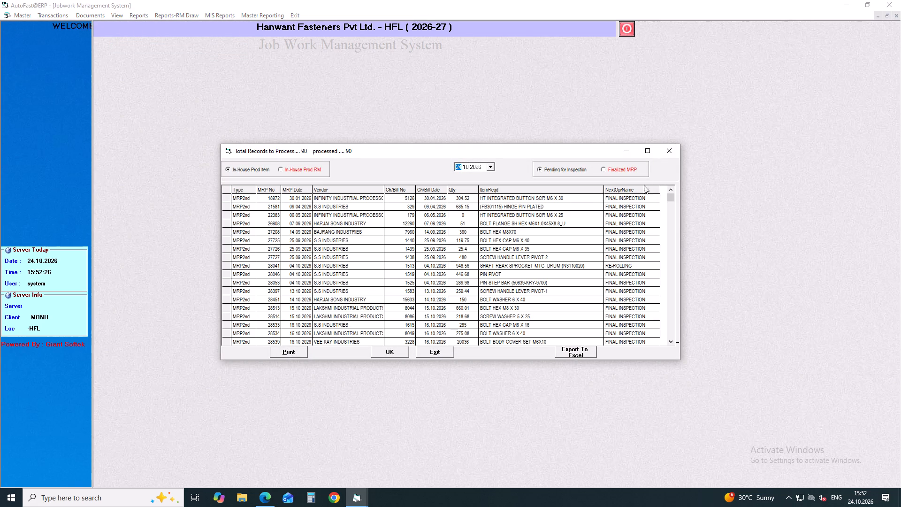
pyautogui.click(672, 149)
pyautogui.click(299, 15)
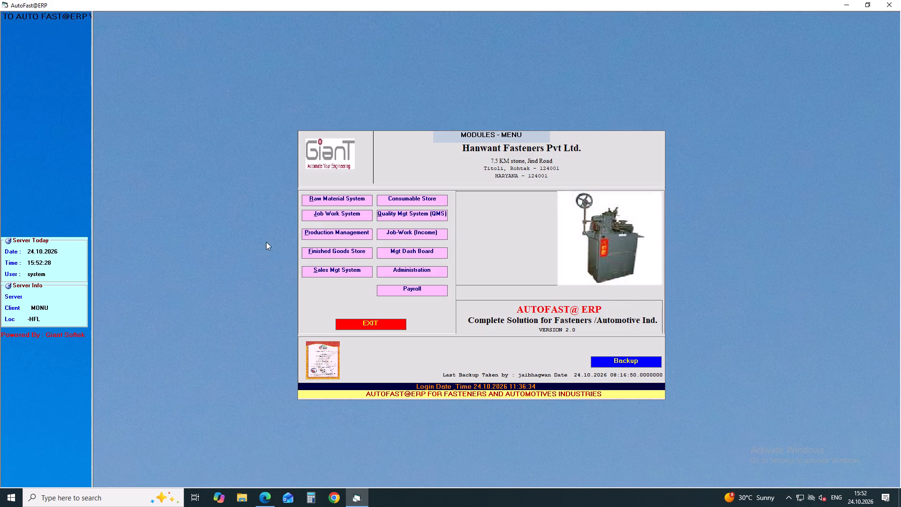
# Open POOJA AUTO's semi-finished receipt 4494 for editing from the Raw Material System's pending MRPs for inspection.
pyautogui.click(338, 198)
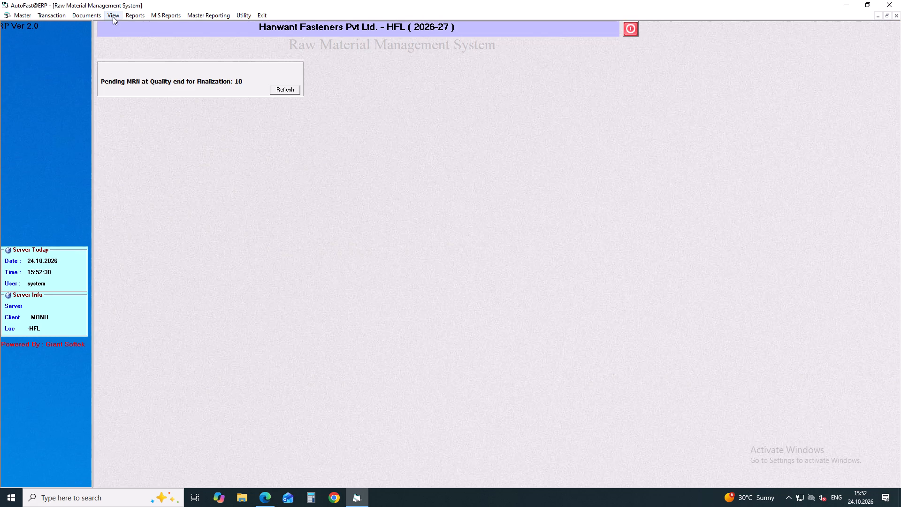
pyautogui.click(113, 16)
pyautogui.click(150, 47)
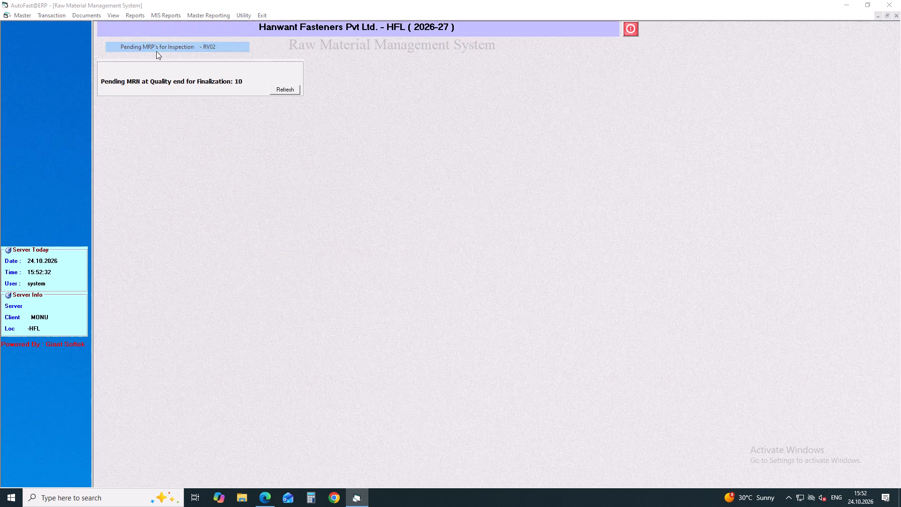
pyautogui.press('Return')
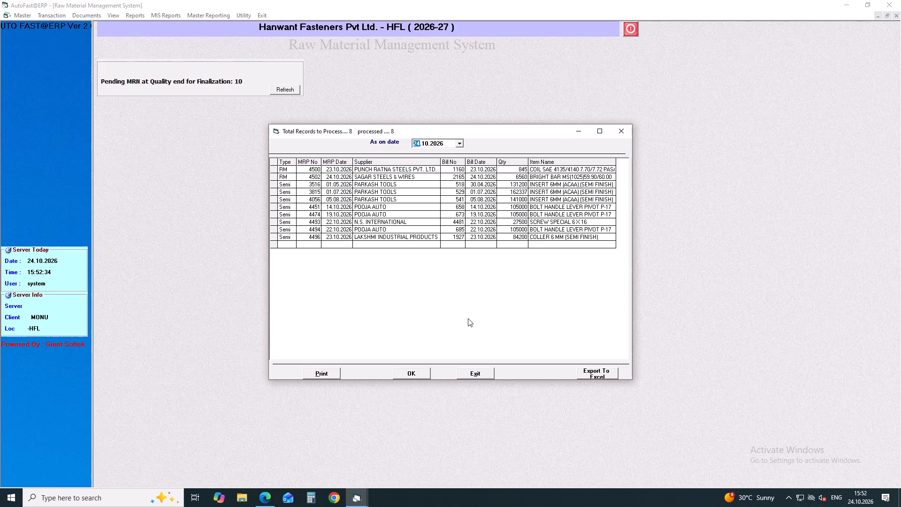
pyautogui.click(337, 229)
pyautogui.press('Return')
pyautogui.press('Return')
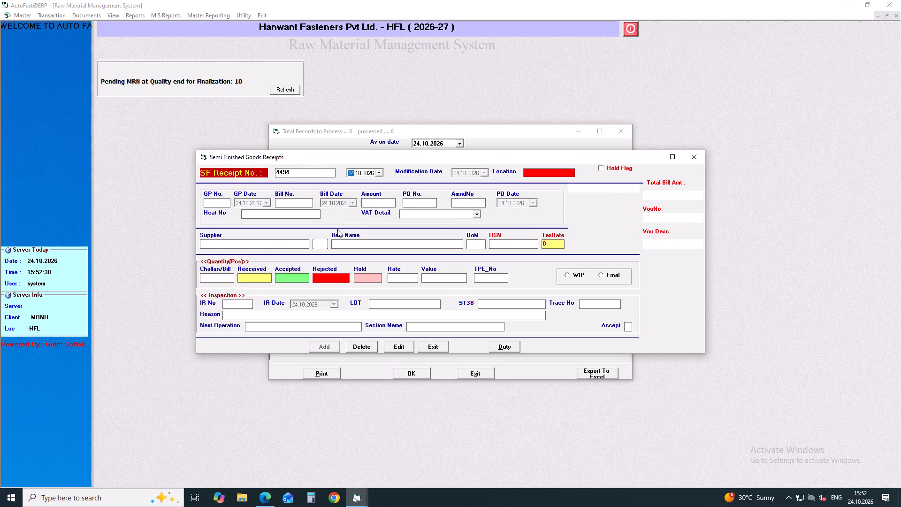
pyautogui.press('Return')
pyautogui.click(401, 348)
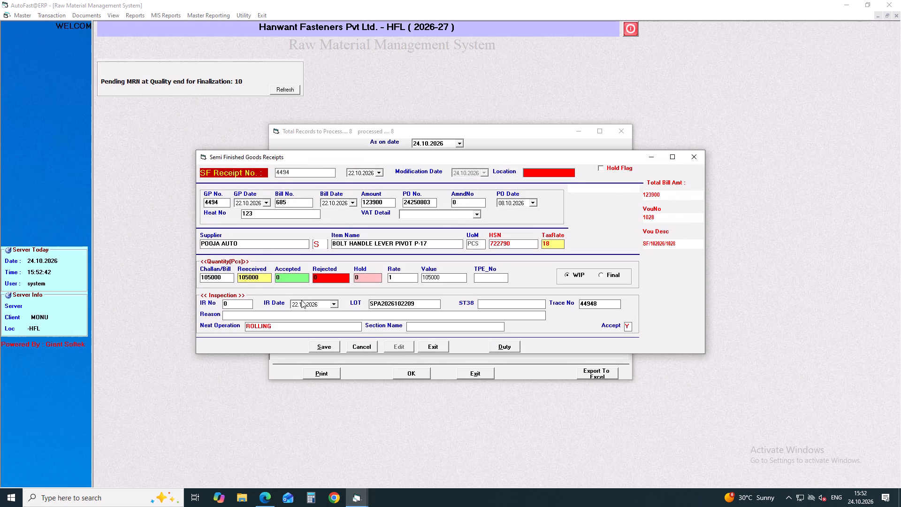
# Set the accepted quantity of the BOLT HANDLE LEVER PIVOT P-17 receipt to 105000.
pyautogui.click(292, 279)
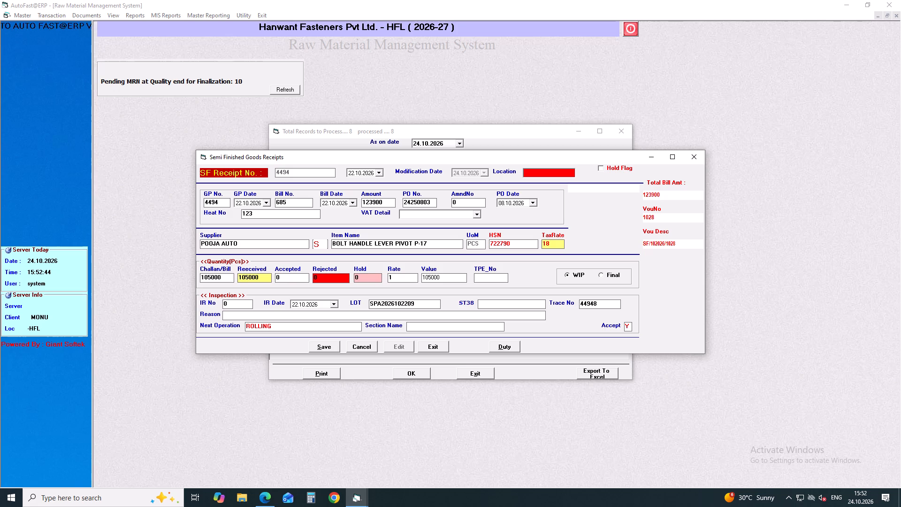
pyautogui.press('BackSpace')
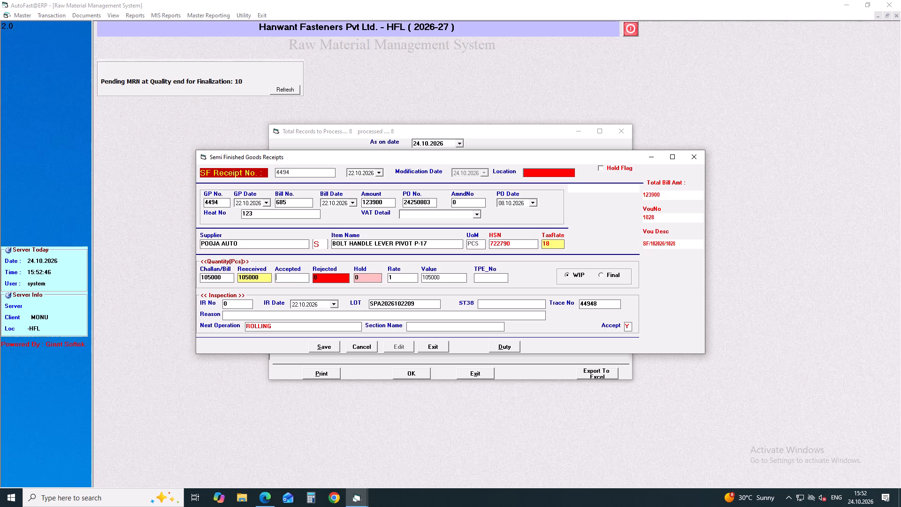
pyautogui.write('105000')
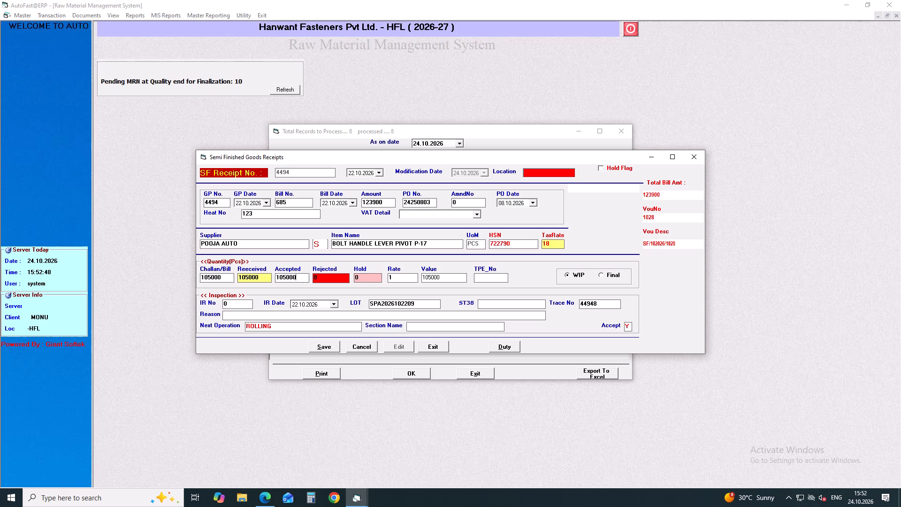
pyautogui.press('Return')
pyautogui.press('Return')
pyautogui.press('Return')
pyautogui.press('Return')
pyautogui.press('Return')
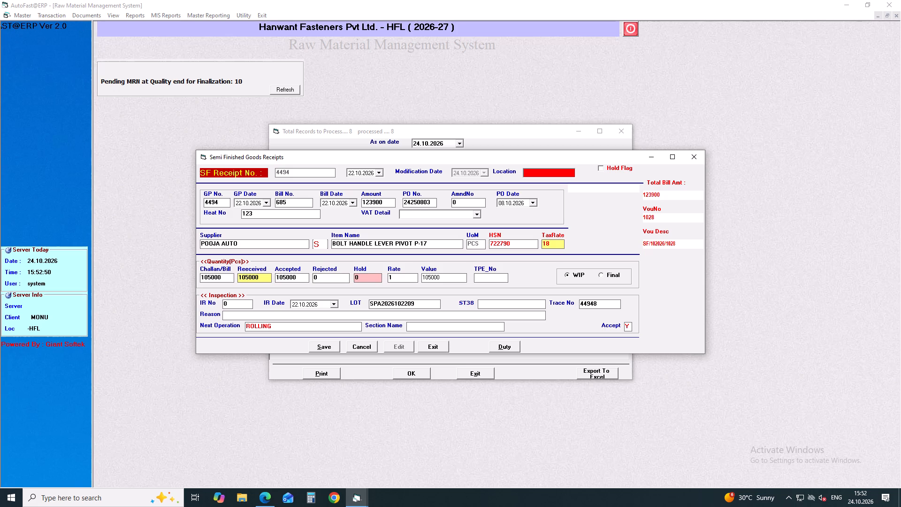
# Save semi-finished receipt 4494 with ROLLING as its next operation and close the receipt form.
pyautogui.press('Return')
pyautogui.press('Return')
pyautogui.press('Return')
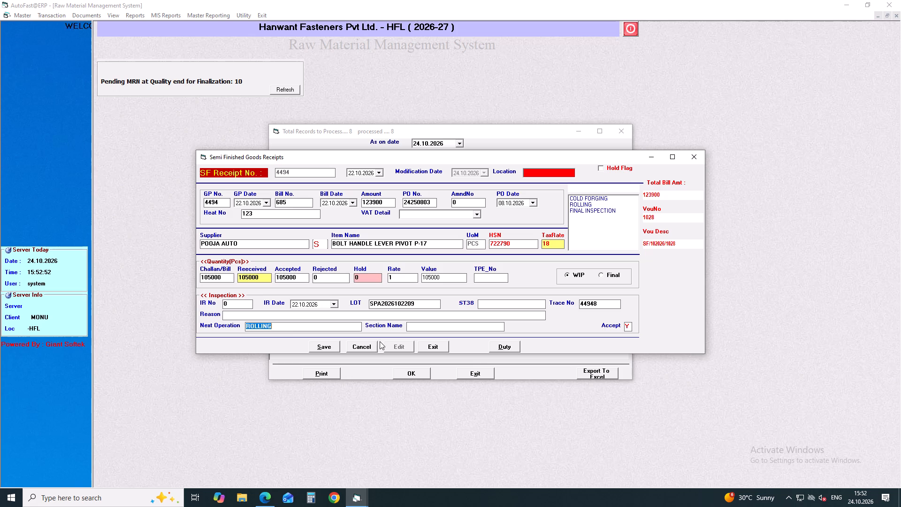
pyautogui.click(281, 328)
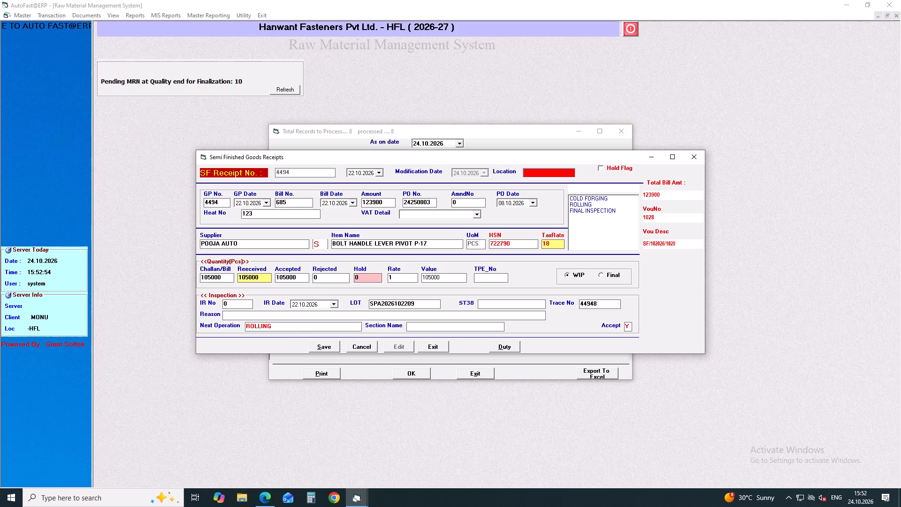
pyautogui.click(281, 327)
pyautogui.click(281, 327)
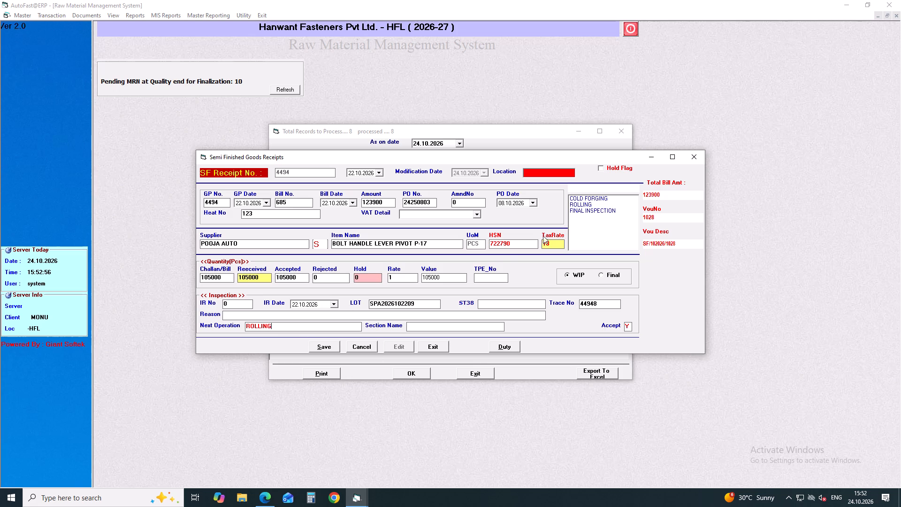
pyautogui.click(282, 324)
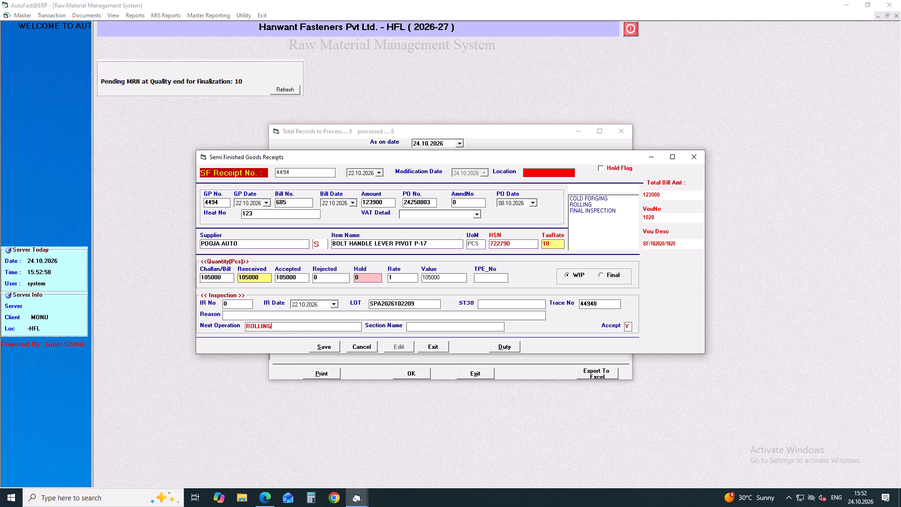
pyautogui.click(331, 346)
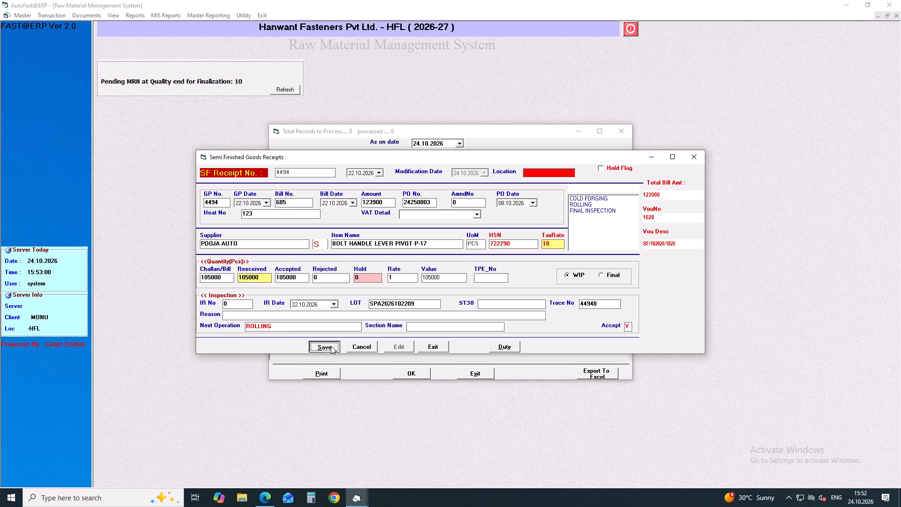
pyautogui.click(696, 157)
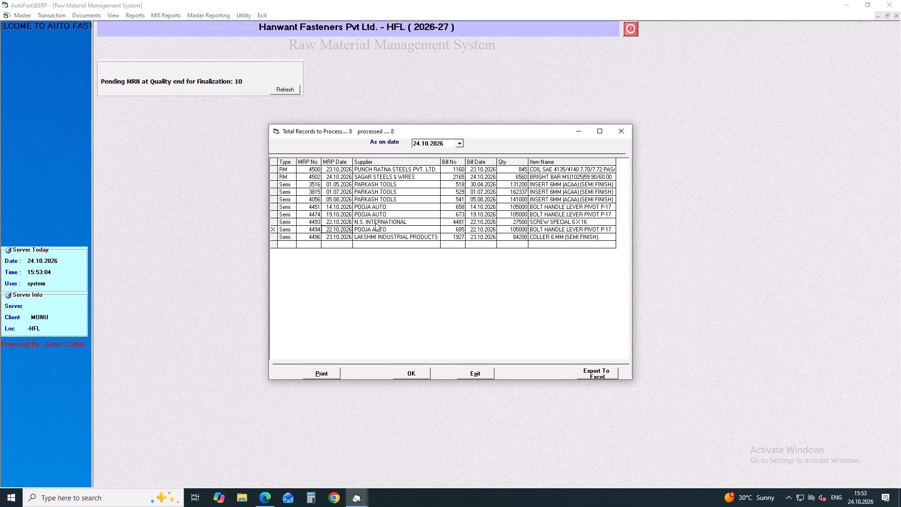
# Open POOJA AUTO's semi-finished receipt 4451 for editing from the pending MRPs for inspection and close the pending list.
pyautogui.click(374, 208)
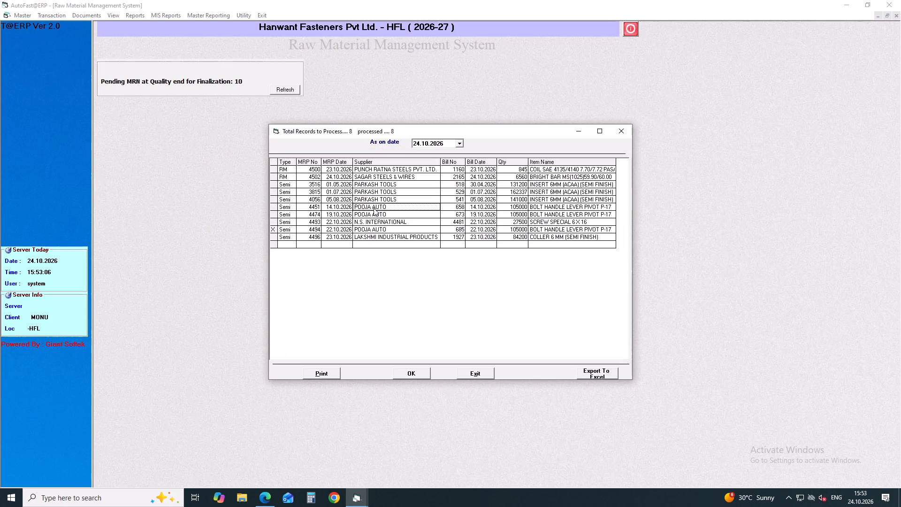
pyautogui.press('Return')
pyautogui.press('Return')
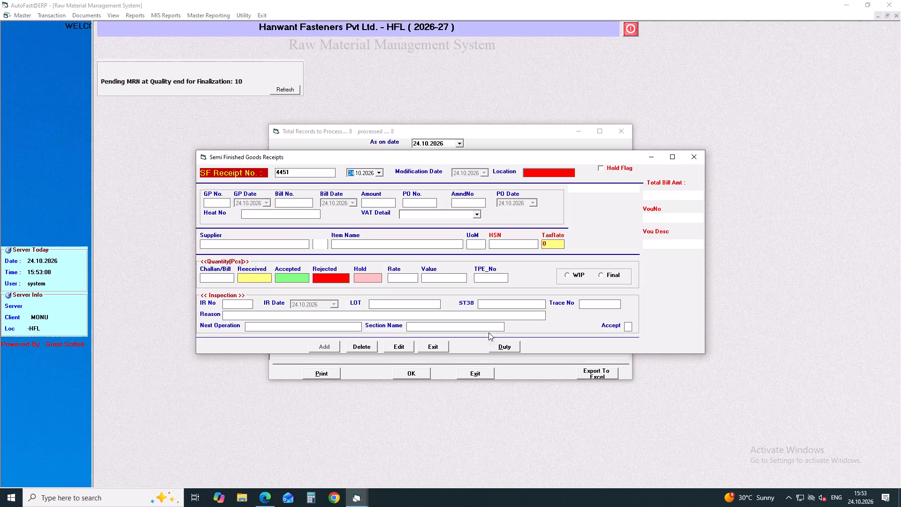
pyautogui.click(409, 376)
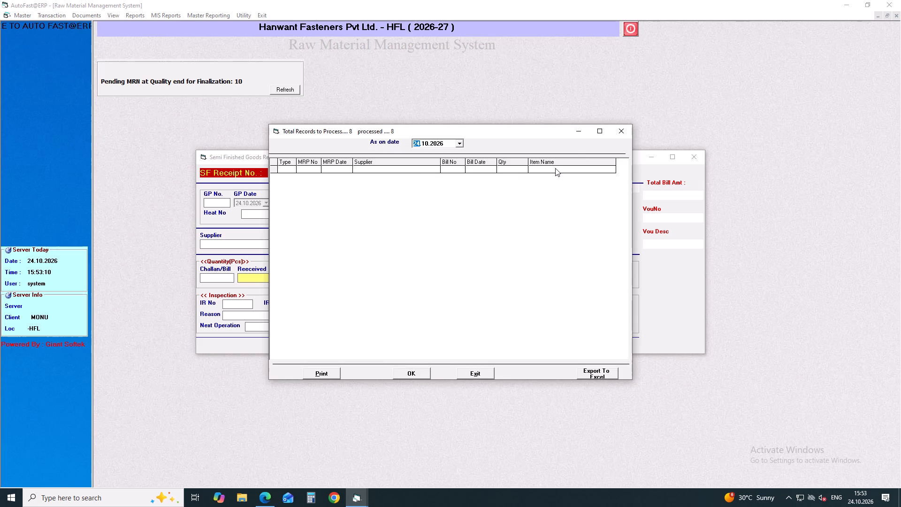
pyautogui.click(623, 129)
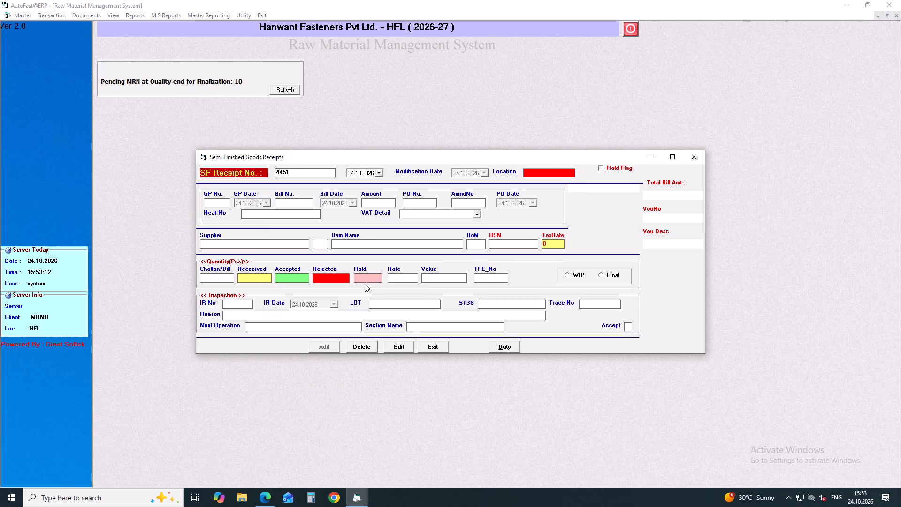
pyautogui.click(402, 348)
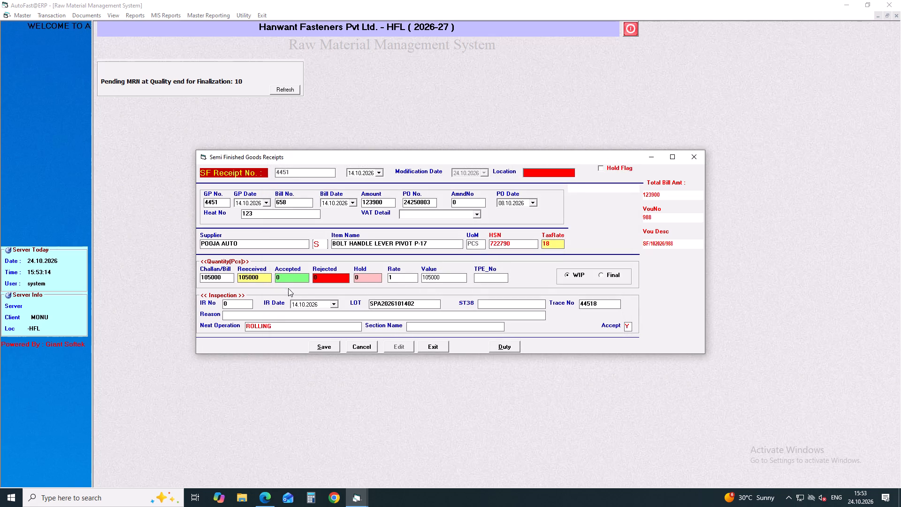
# Set receipt 4451's accepted quantity to 105000, keep ROLLING as the next operation, and save and close the receipt.
pyautogui.click(292, 278)
pyautogui.press('BackSpace')
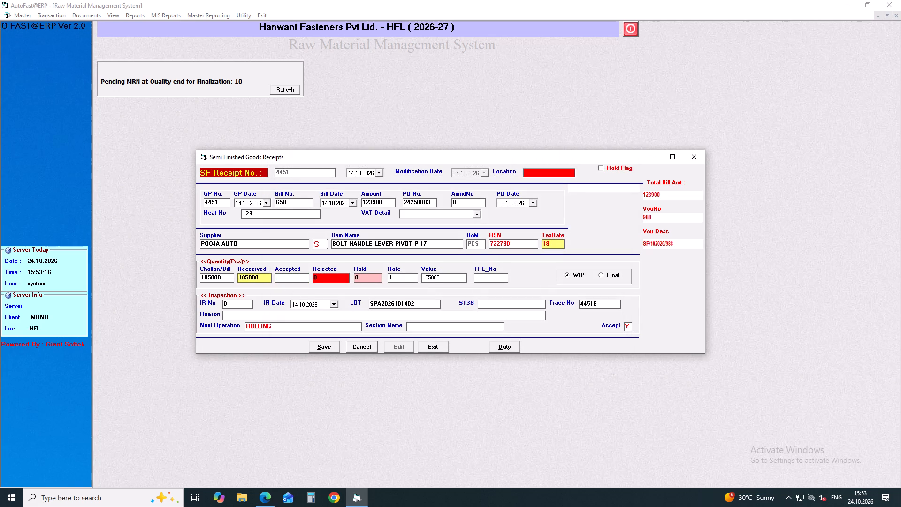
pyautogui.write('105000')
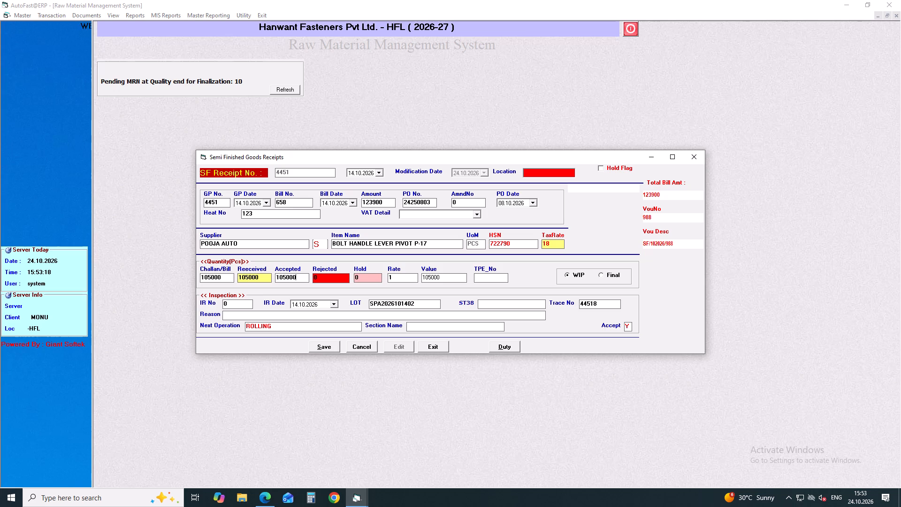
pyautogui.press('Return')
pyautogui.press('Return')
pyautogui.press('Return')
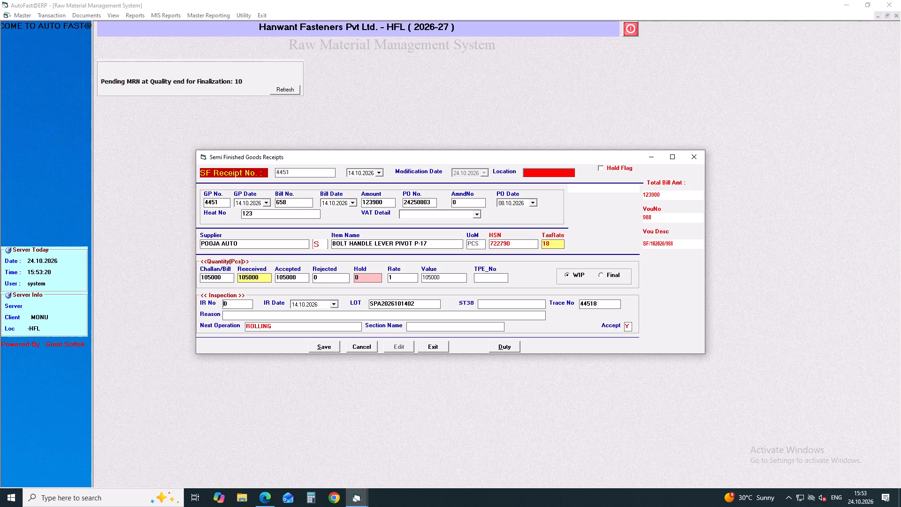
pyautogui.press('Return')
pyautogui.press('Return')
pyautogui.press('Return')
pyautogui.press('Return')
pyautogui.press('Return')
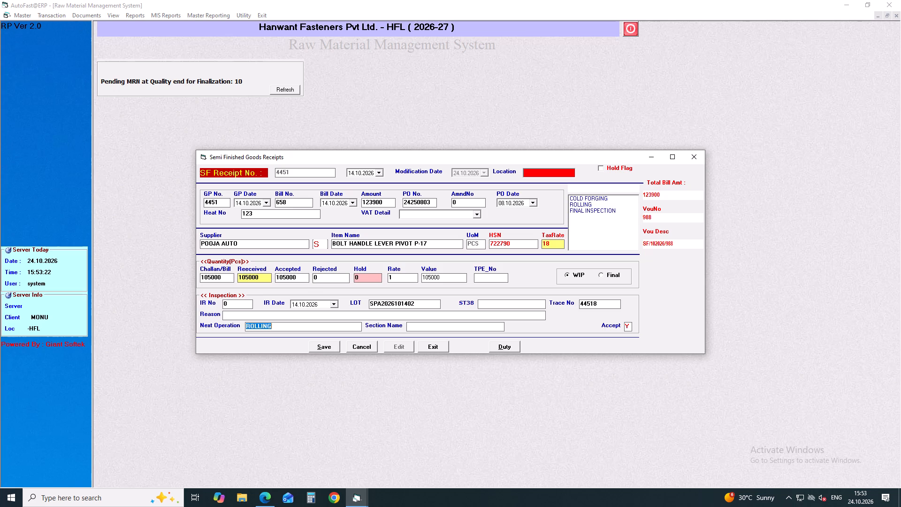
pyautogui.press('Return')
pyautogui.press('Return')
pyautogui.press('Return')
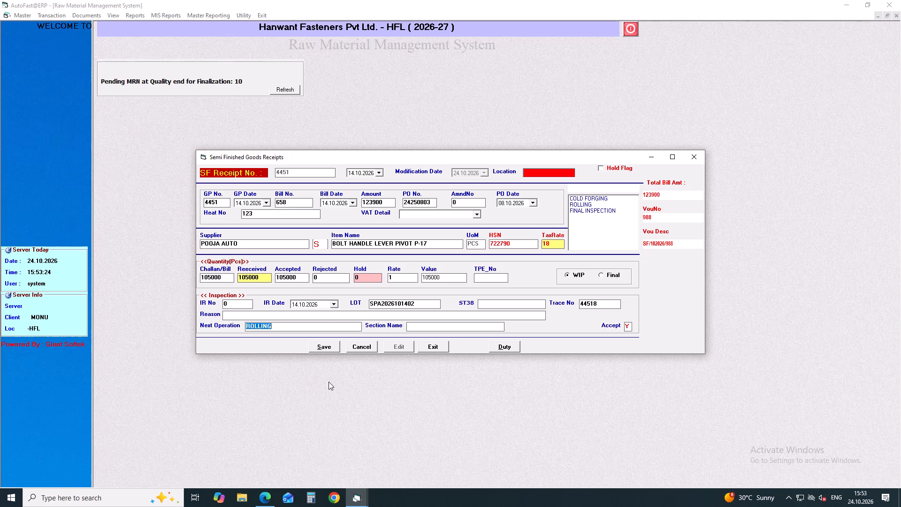
pyautogui.click(328, 351)
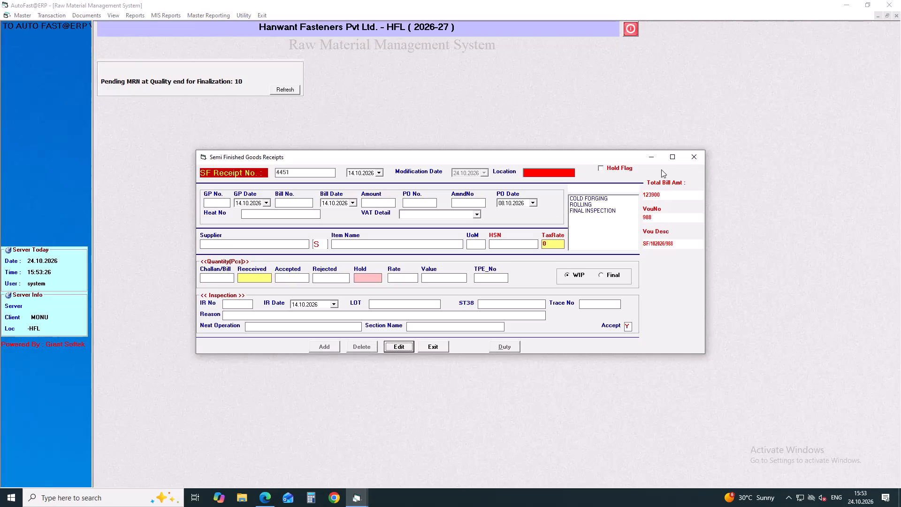
pyautogui.click(693, 157)
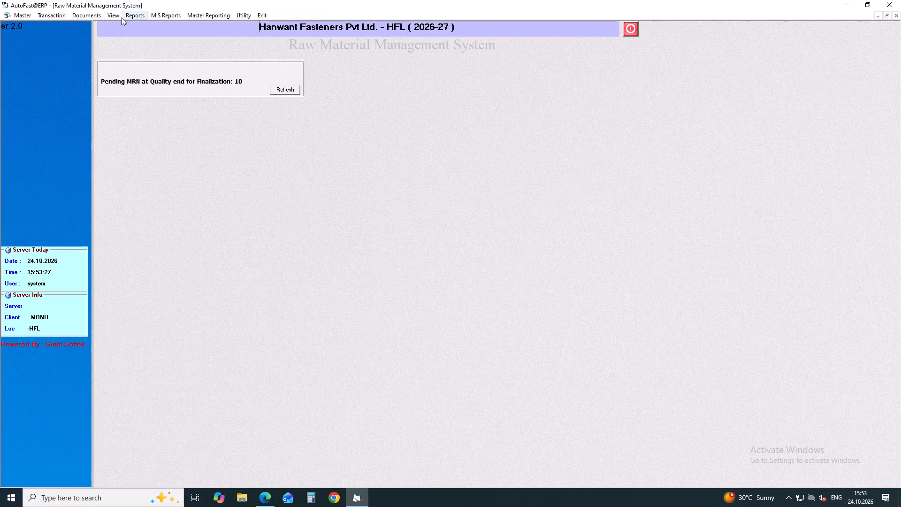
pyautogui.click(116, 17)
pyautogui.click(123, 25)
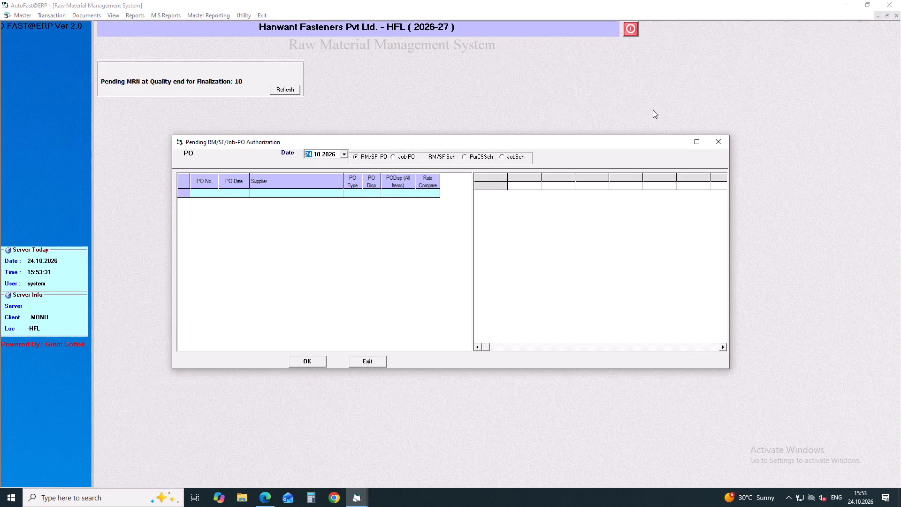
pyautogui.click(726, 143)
# Reload the pending MRPs for inspection as on 24.10.2026 and open POOJA AUTO's semi-finished receipt 4474 for editing.
pyautogui.click(111, 16)
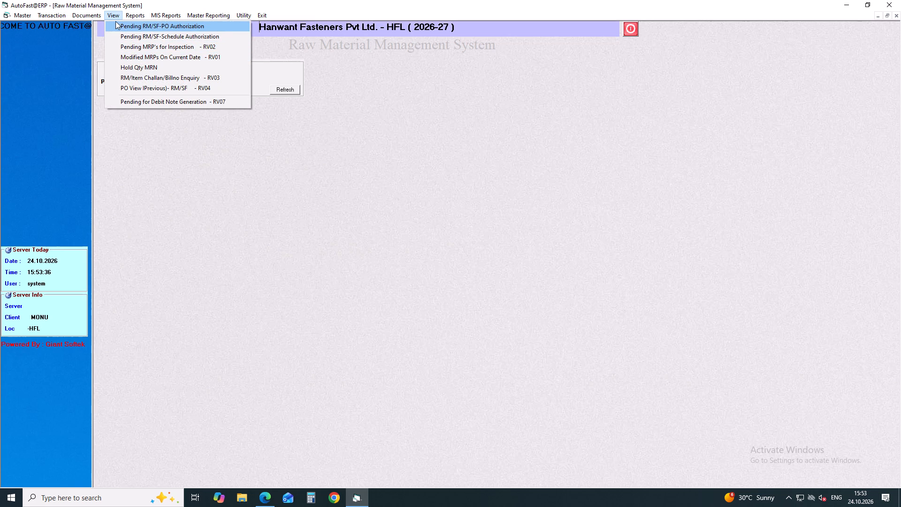
pyautogui.click(145, 48)
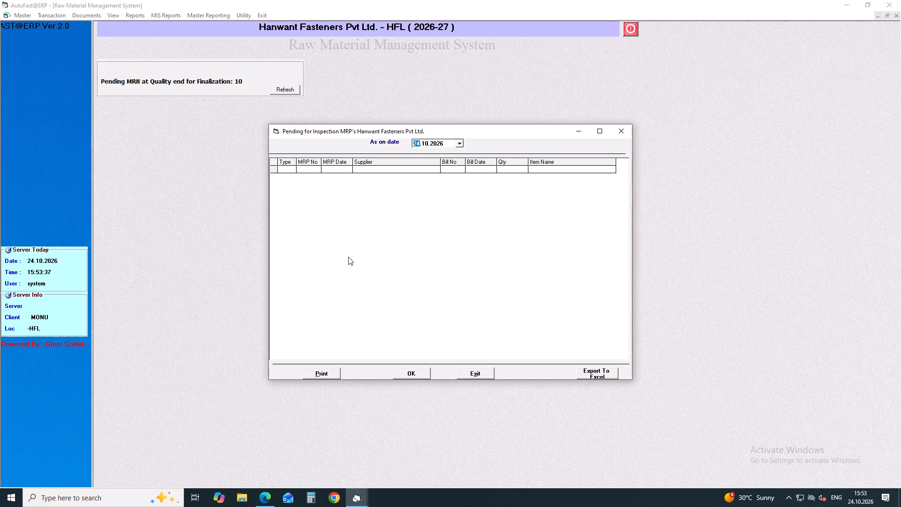
pyautogui.press('Return')
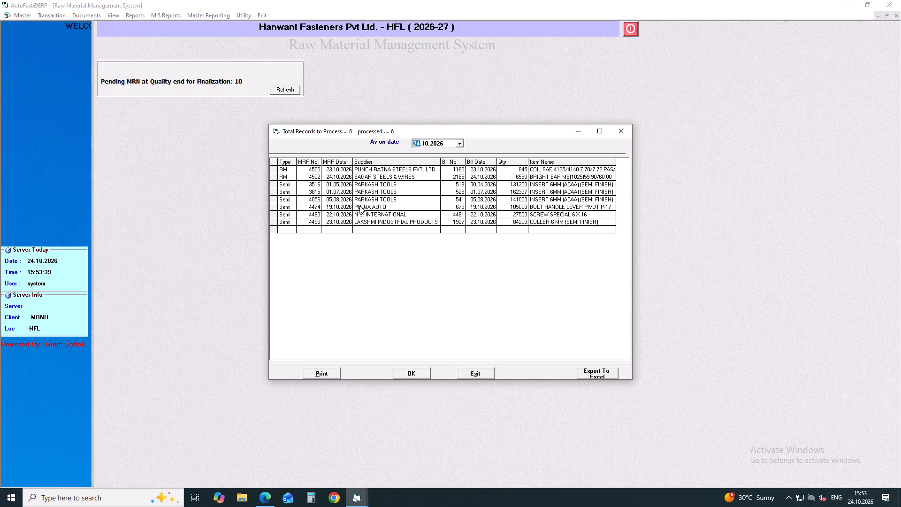
pyautogui.click(359, 206)
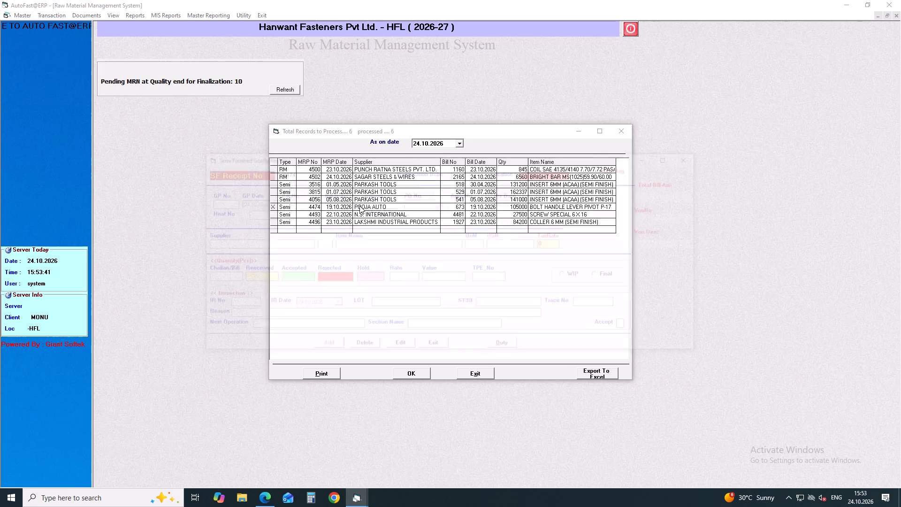
pyautogui.press('Return')
pyautogui.press('Return')
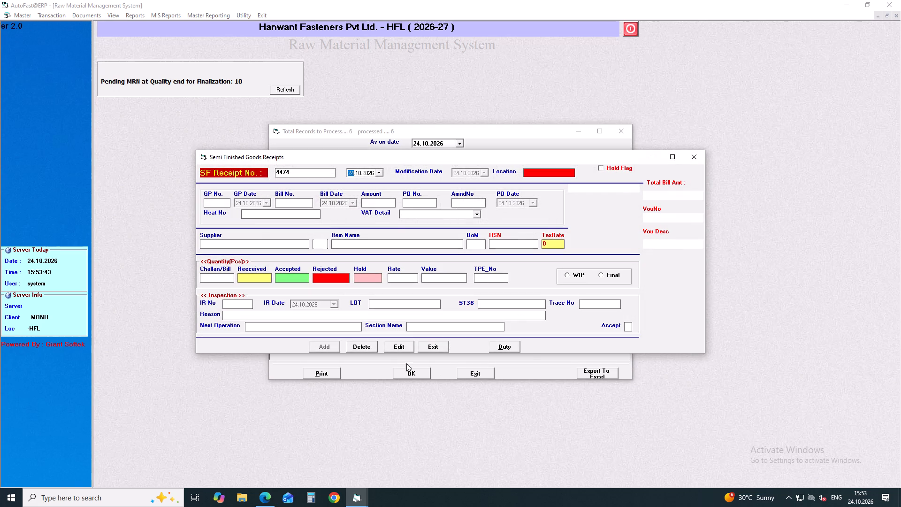
pyautogui.click(396, 348)
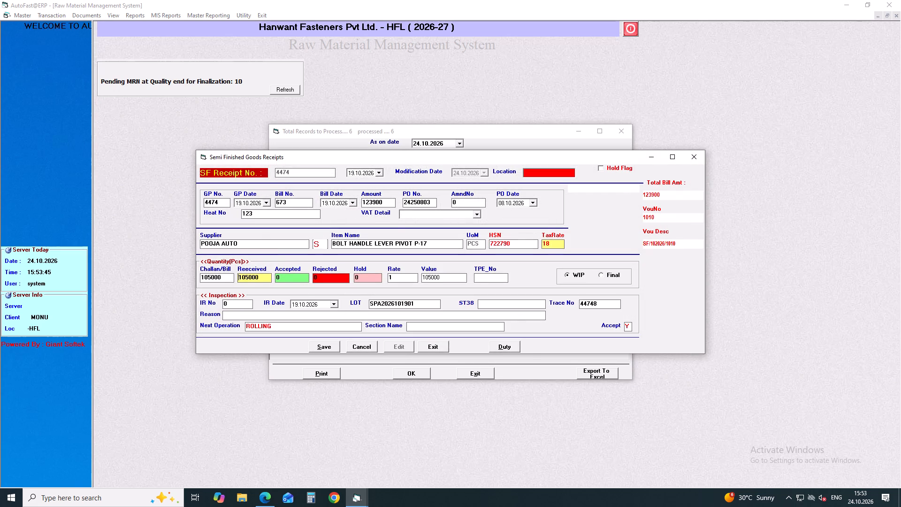
# Set receipt 4474's accepted quantity to 105000, keep ROLLING as the next operation, and save the receipt.
pyautogui.click(291, 279)
pyautogui.press('BackSpace')
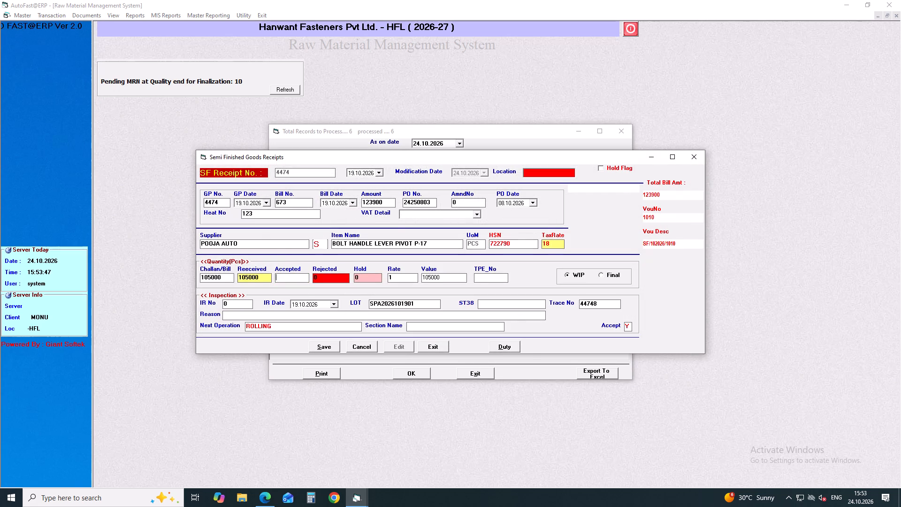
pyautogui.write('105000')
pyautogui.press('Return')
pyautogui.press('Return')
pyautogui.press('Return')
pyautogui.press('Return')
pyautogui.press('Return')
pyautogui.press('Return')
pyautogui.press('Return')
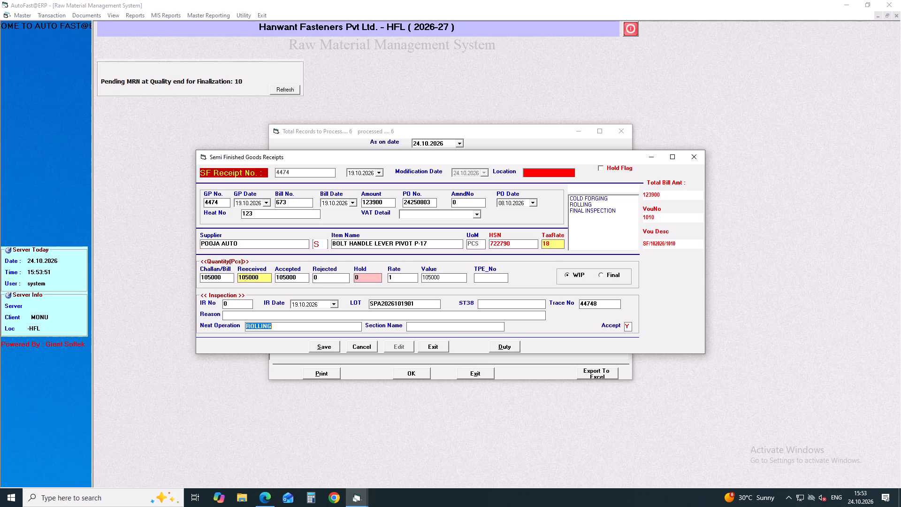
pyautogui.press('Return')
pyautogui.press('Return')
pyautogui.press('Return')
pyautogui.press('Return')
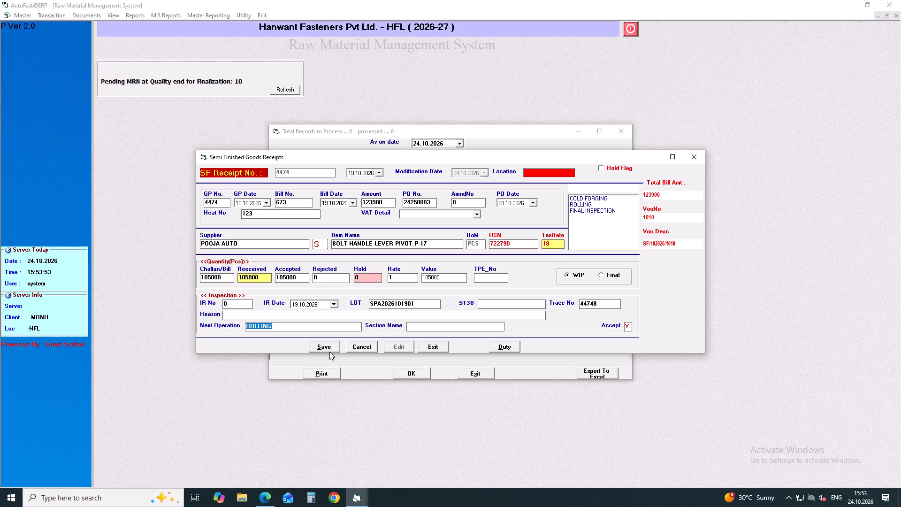
pyautogui.click(328, 346)
# Close the receipt form and the pending MRP list, and leave the Raw Material System module.
pyautogui.click(689, 157)
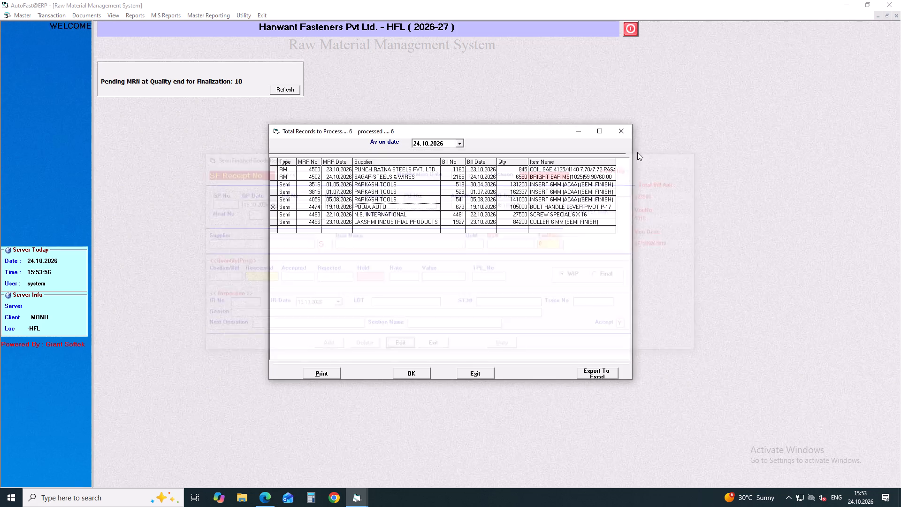
pyautogui.click(621, 137)
pyautogui.click(264, 16)
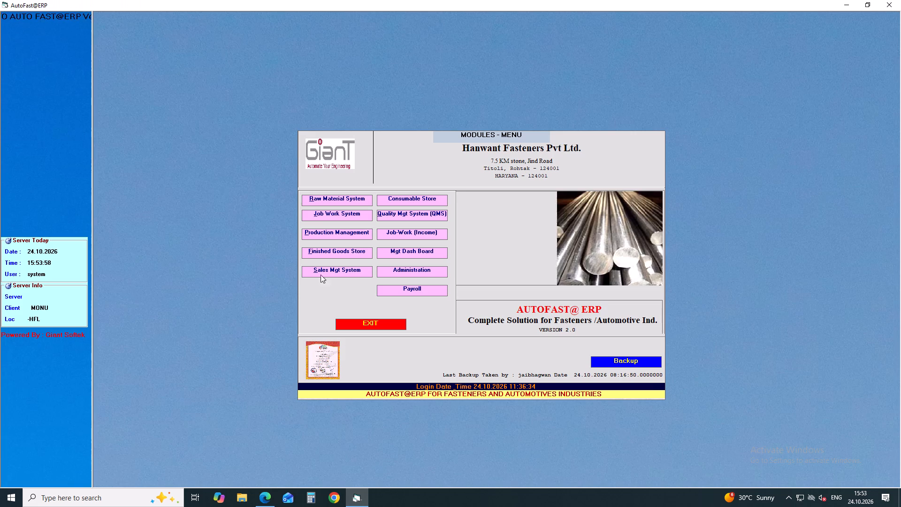
# Enter the Production Management module and open the second-operation item issue to machine form.
pyautogui.click(201, 296)
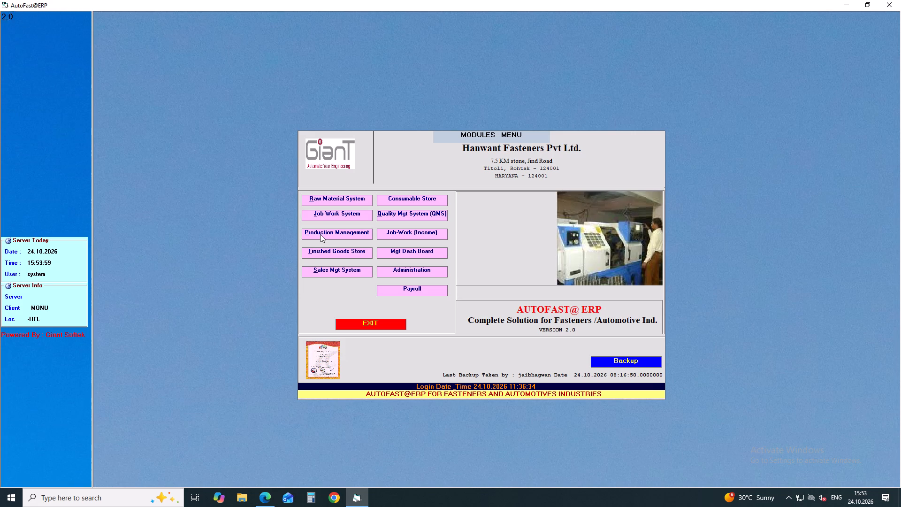
pyautogui.click(320, 234)
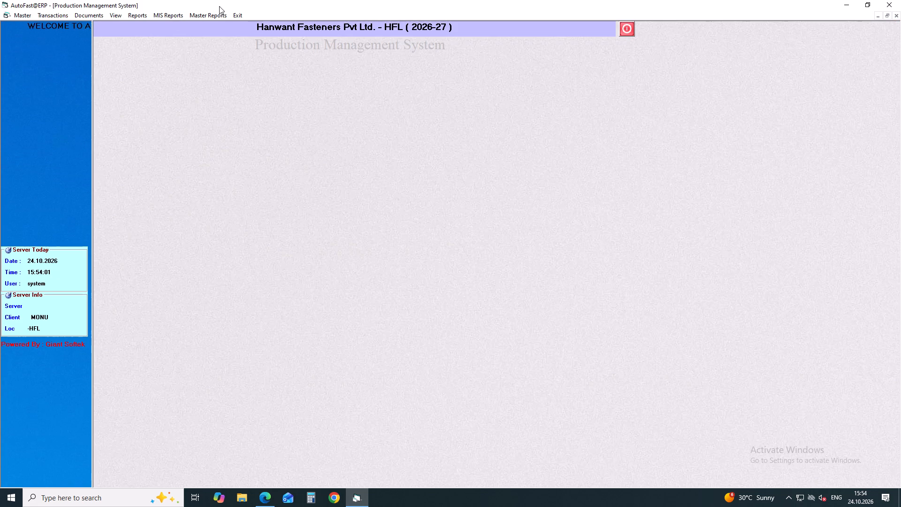
pyautogui.click(64, 15)
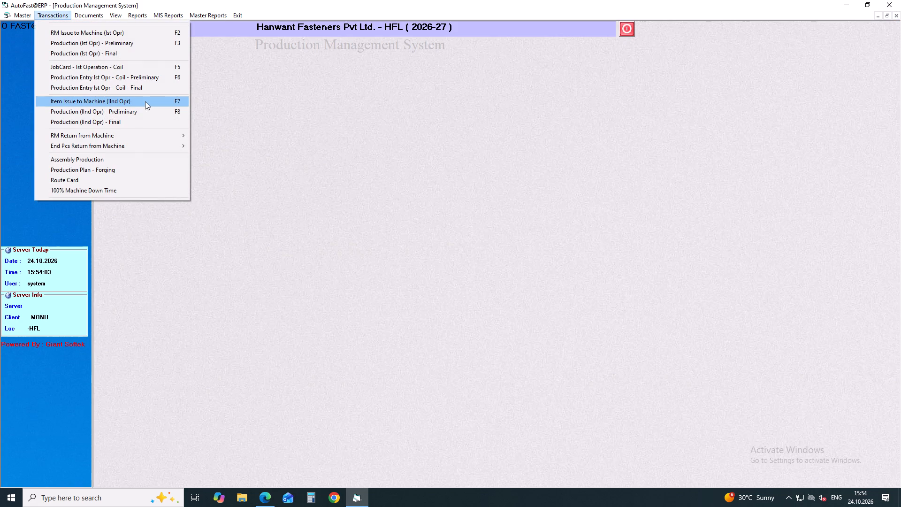
pyautogui.click(145, 101)
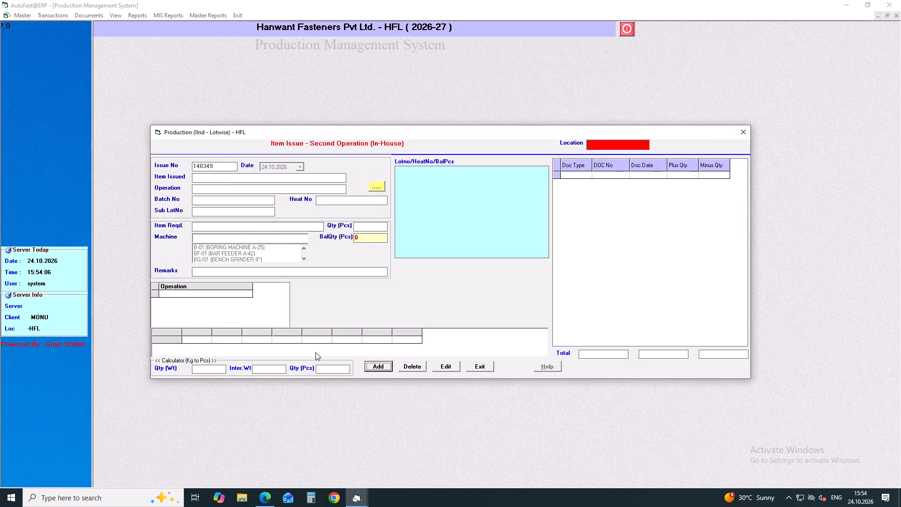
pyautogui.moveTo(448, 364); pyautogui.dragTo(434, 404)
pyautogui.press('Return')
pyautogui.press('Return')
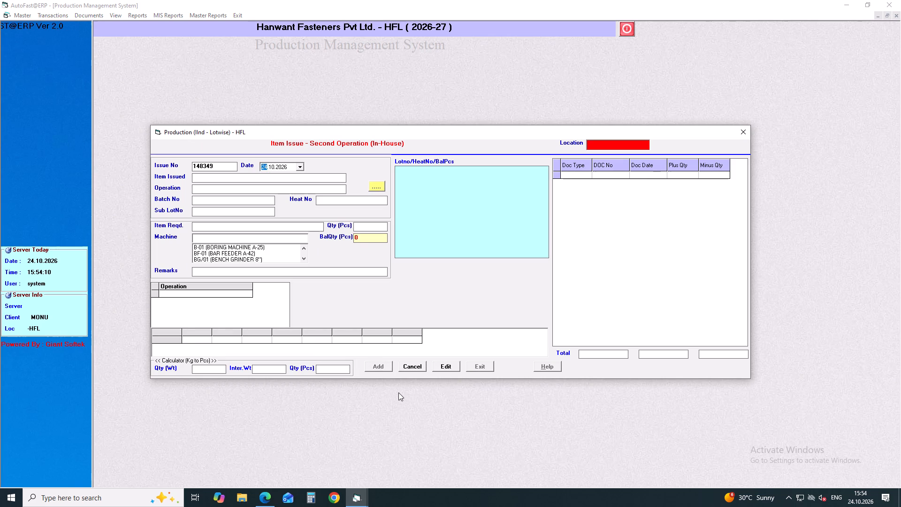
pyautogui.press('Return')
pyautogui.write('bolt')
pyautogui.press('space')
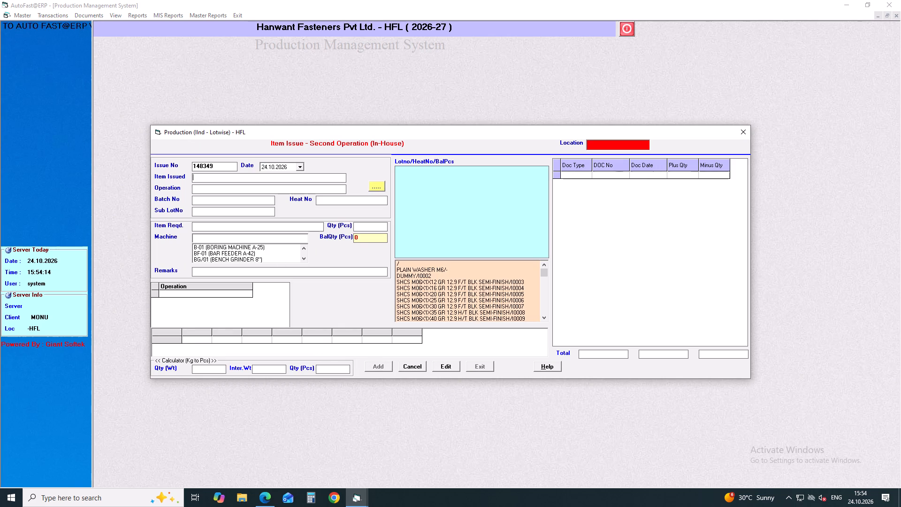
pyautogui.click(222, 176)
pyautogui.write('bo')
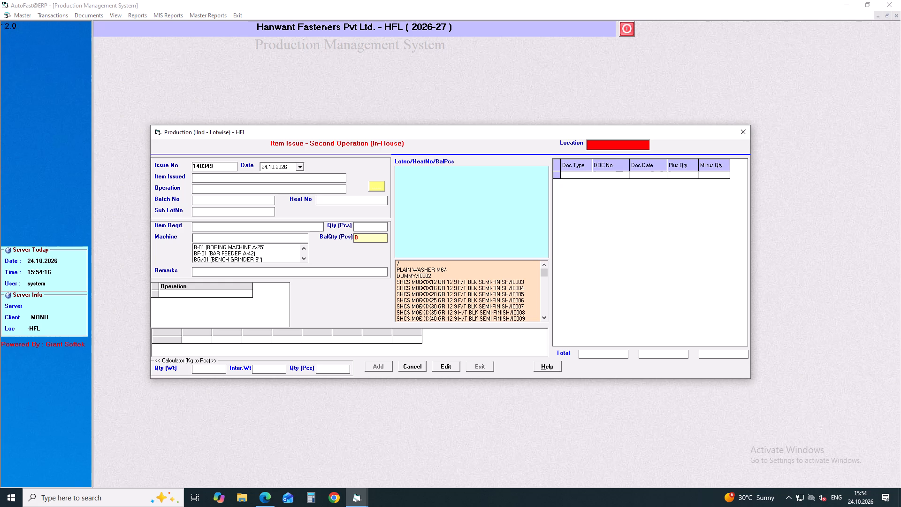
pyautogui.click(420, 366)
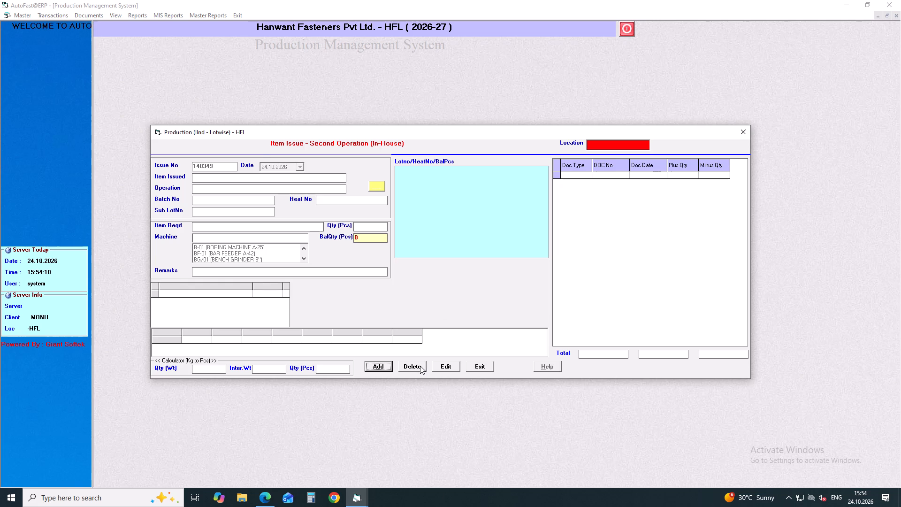
# Start a second-operation issue dated 23.10.2026 and choose BOLT HANDLE LEVER PIVOT P-17/I0557 as the item issued.
pyautogui.press('Return')
pyautogui.press('Return')
pyautogui.press('Return')
pyautogui.write('bol')
pyautogui.write('t ha')
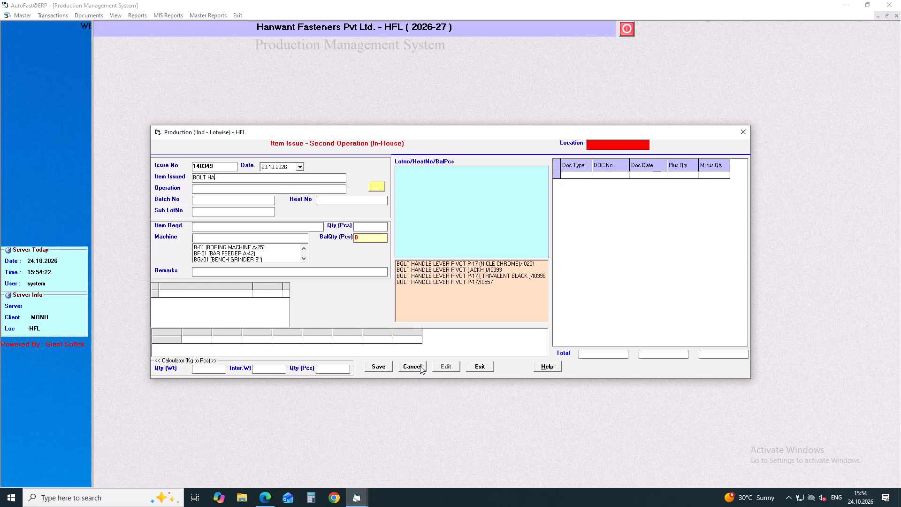
pyautogui.press('Down')
pyautogui.press('Down')
pyautogui.press('Down')
pyautogui.press('Down')
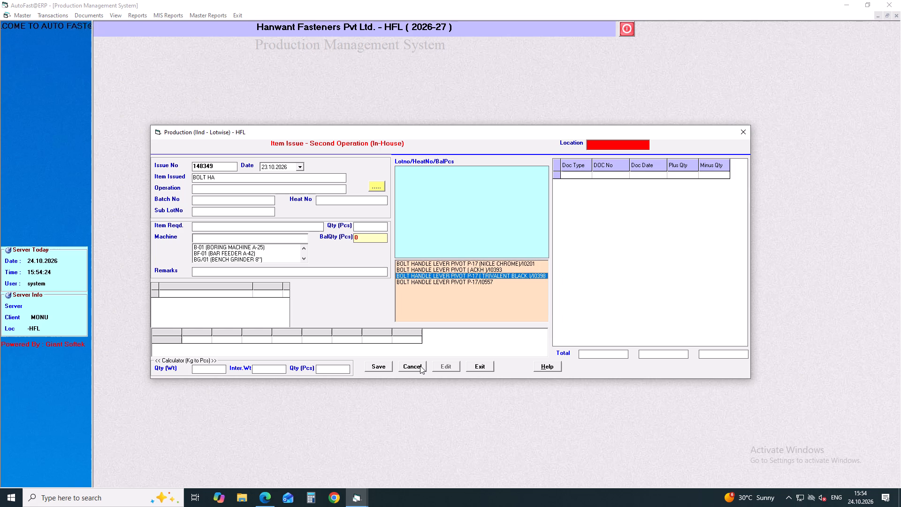
pyautogui.click(468, 283)
pyautogui.moveTo(462, 282); pyautogui.dragTo(434, 282)
pyautogui.press('Return')
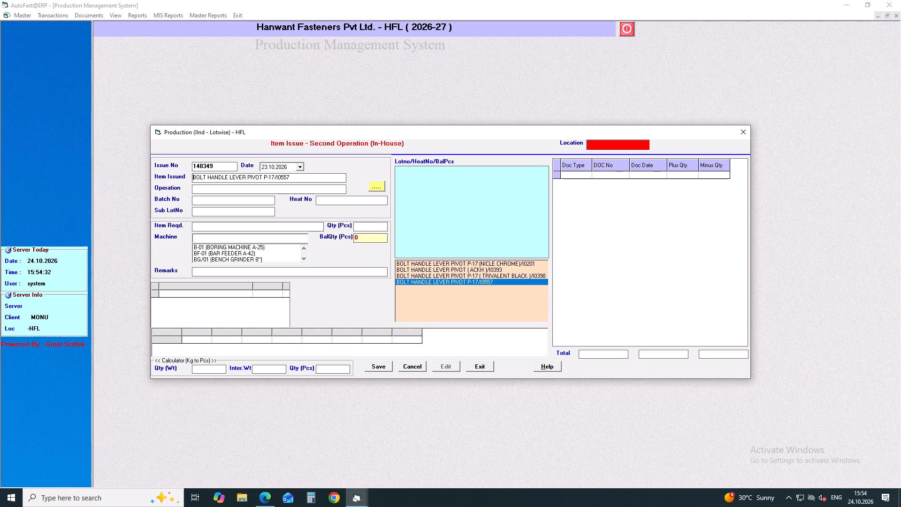
# Copy the text "BOLT HANDLE LEVER PIVOT P" from the issued item's name and accept the item.
pyautogui.moveTo(266, 176); pyautogui.dragTo(181, 182)
pyautogui.hotkey('ctrl', 'c')
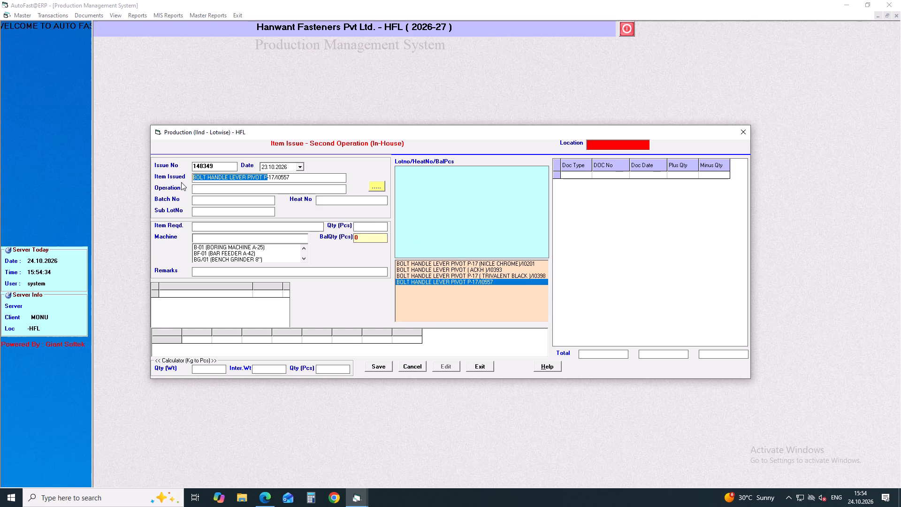
pyautogui.click(295, 179)
pyautogui.press('Return')
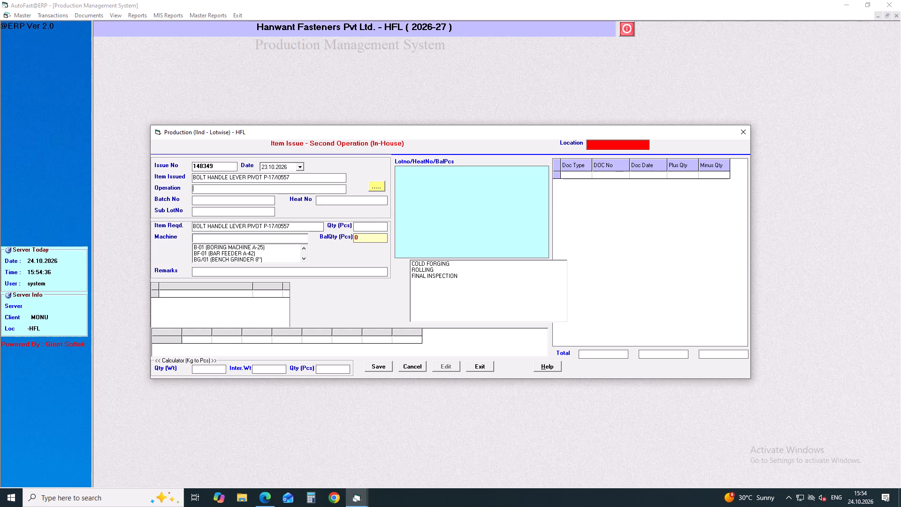
pyautogui.press('Down')
pyautogui.press('Down')
pyautogui.press('Down')
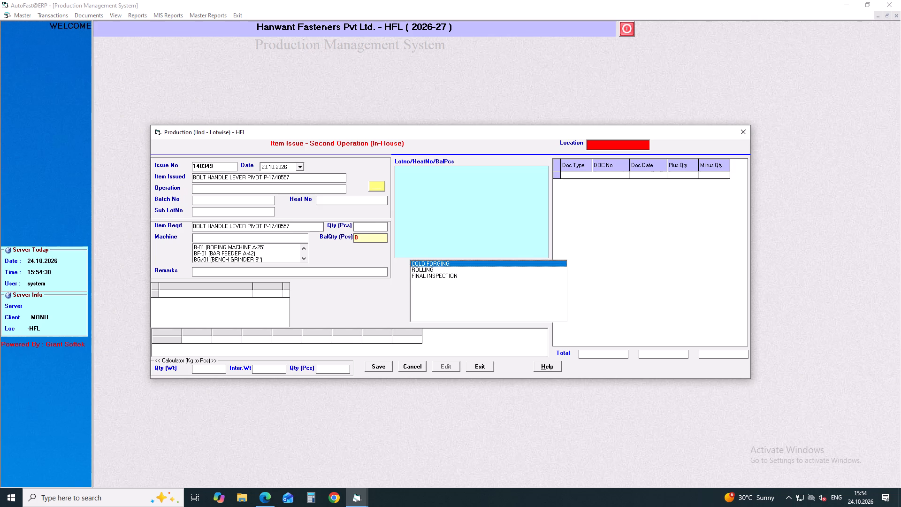
pyautogui.press('Return')
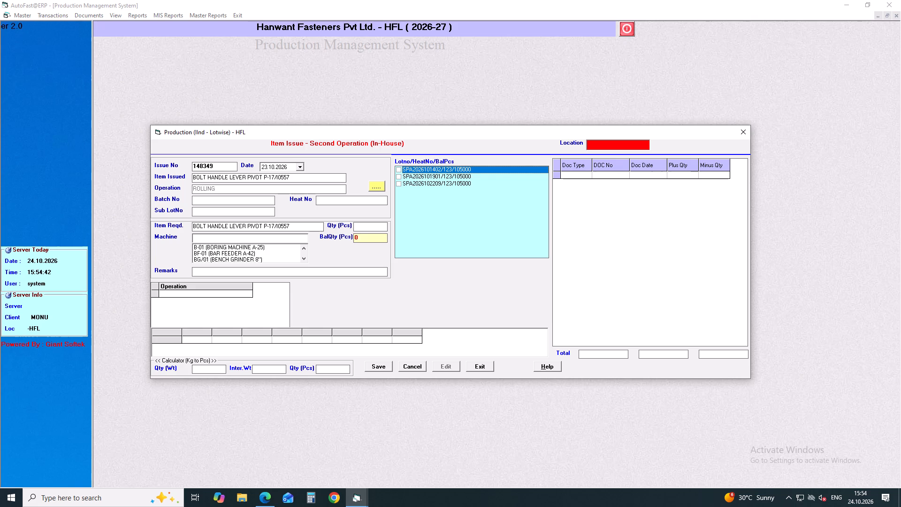
pyautogui.click(400, 169)
# Change the issue's required item to BOLT HANDLE LEVER PIVOT P-17 (NICLE CHROME)/I0201.
pyautogui.click(297, 224)
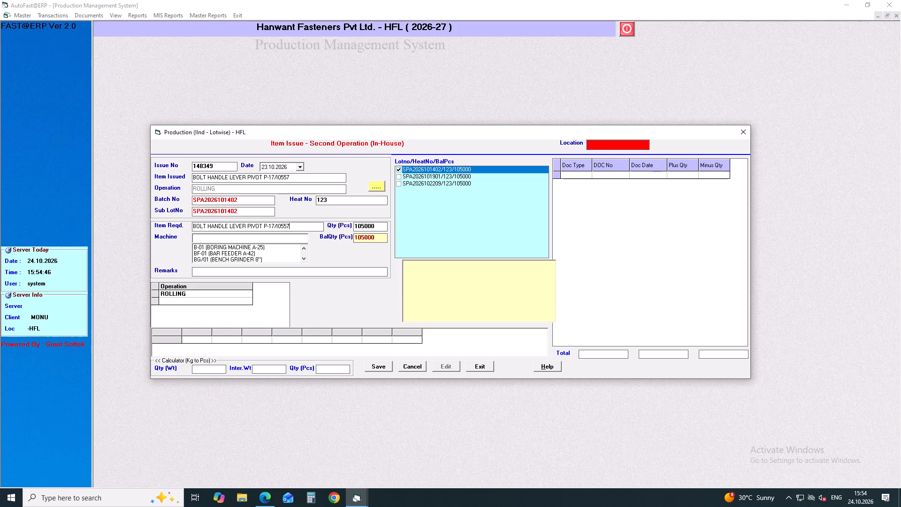
pyautogui.press('BackSpace')
pyautogui.press('BackSpace')
pyautogui.press('BackSpace')
pyautogui.press('BackSpace')
pyautogui.press('BackSpace')
pyautogui.press('BackSpace')
pyautogui.press('BackSpace')
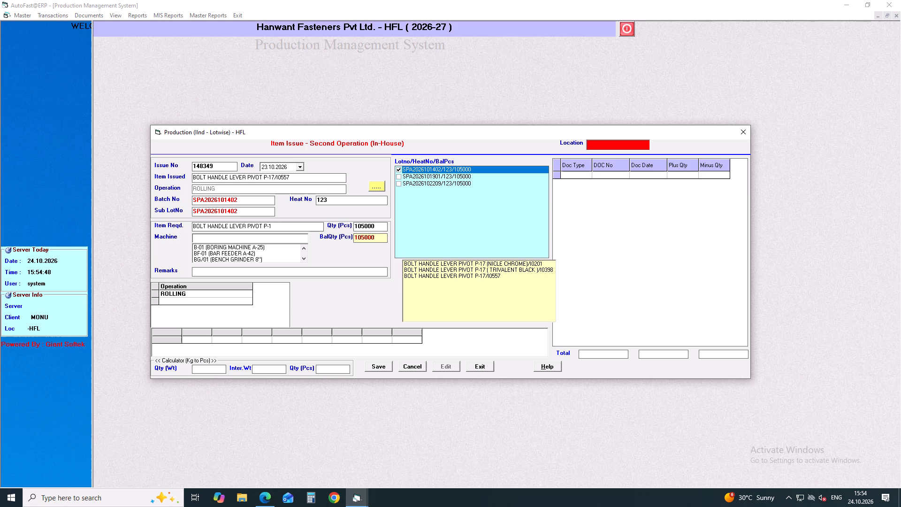
pyautogui.press('Up')
pyautogui.press('Up')
pyautogui.press('Up')
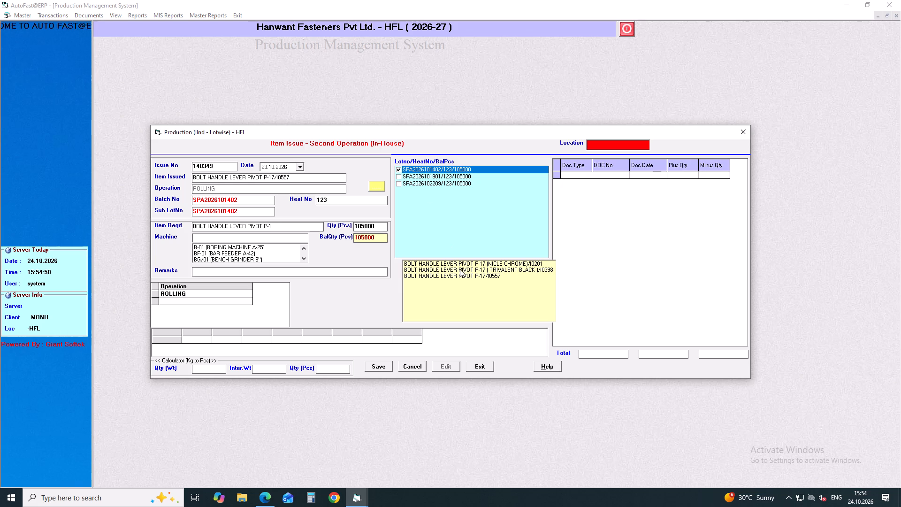
pyautogui.click(462, 263)
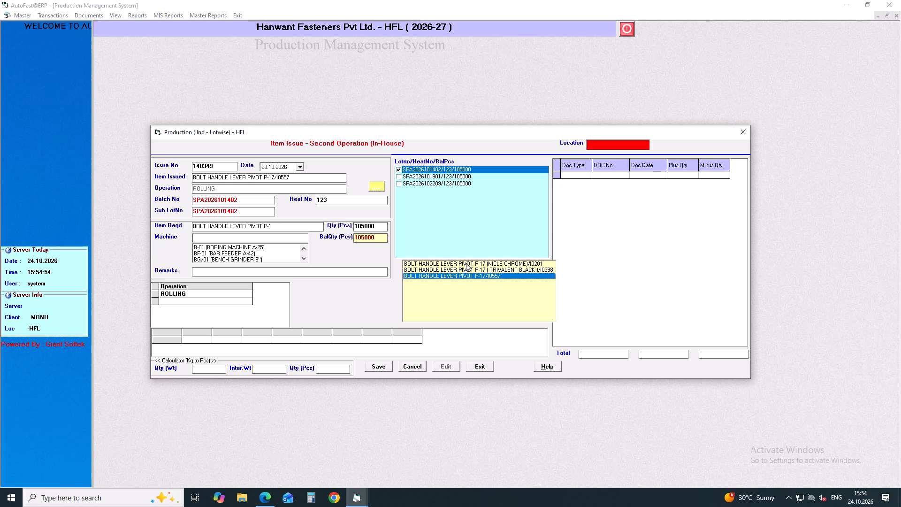
pyautogui.click(466, 263)
pyautogui.press('Return')
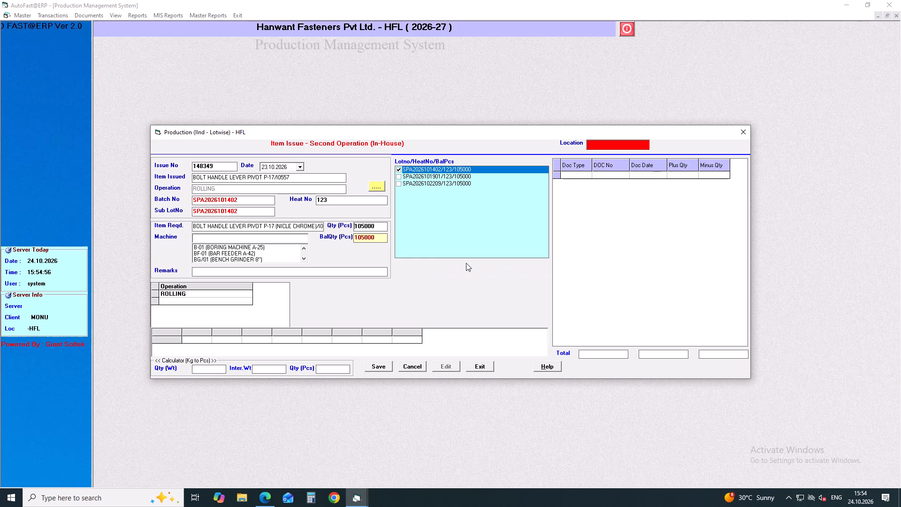
pyautogui.press('Return')
pyautogui.write('trm')
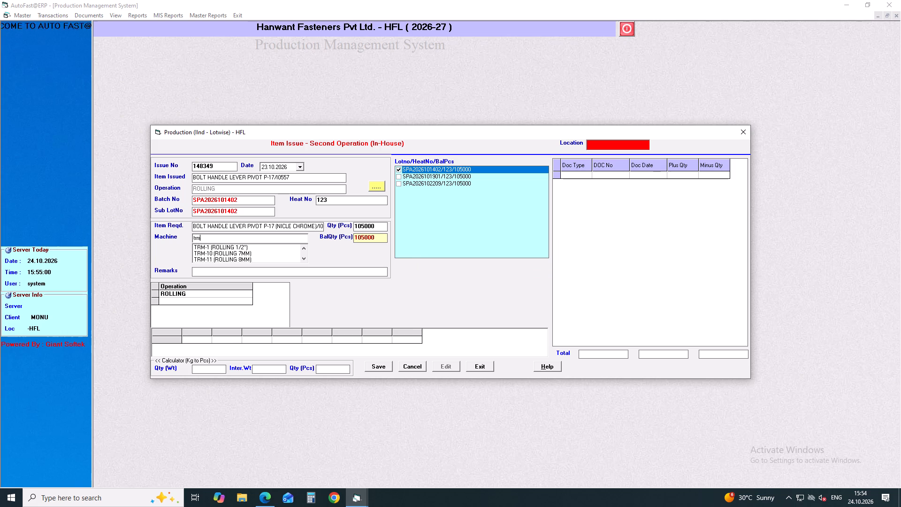
pyautogui.press('Down')
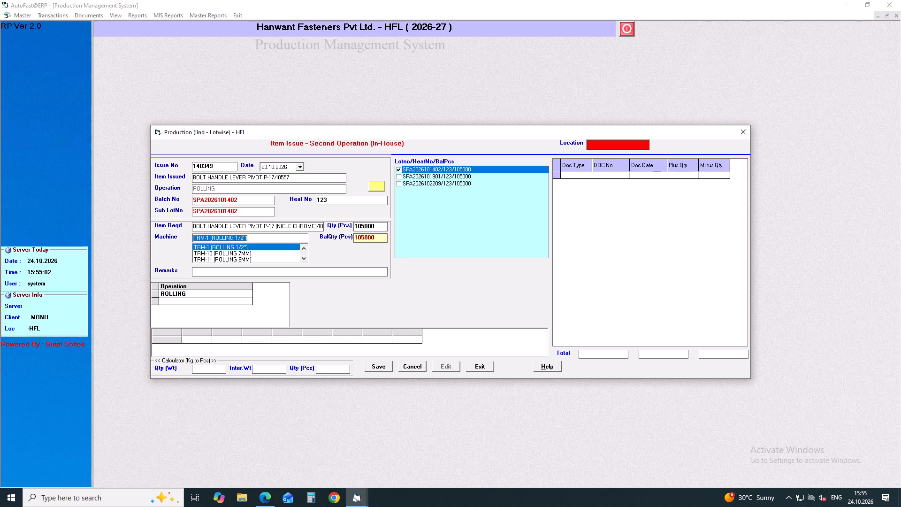
pyautogui.press('Down')
pyautogui.press('Down')
pyautogui.press('Down')
pyautogui.press('Return')
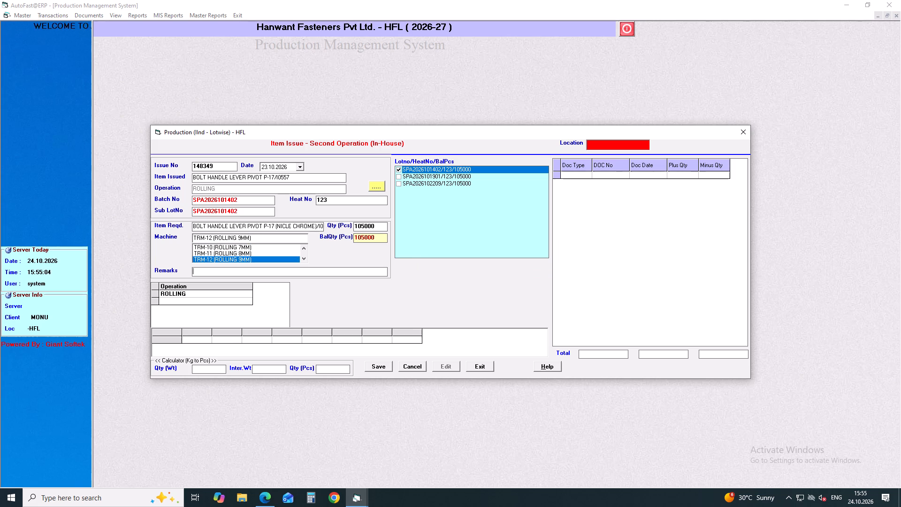
pyautogui.press('Return')
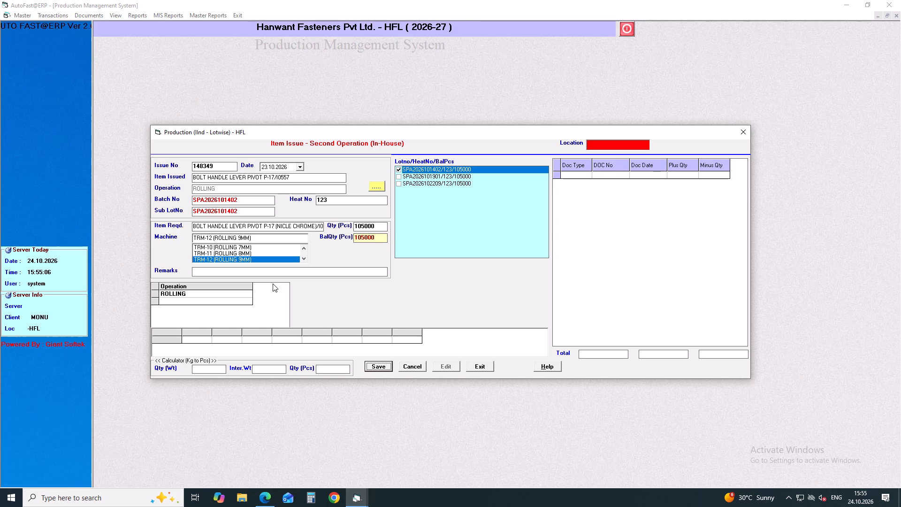
pyautogui.click(376, 365)
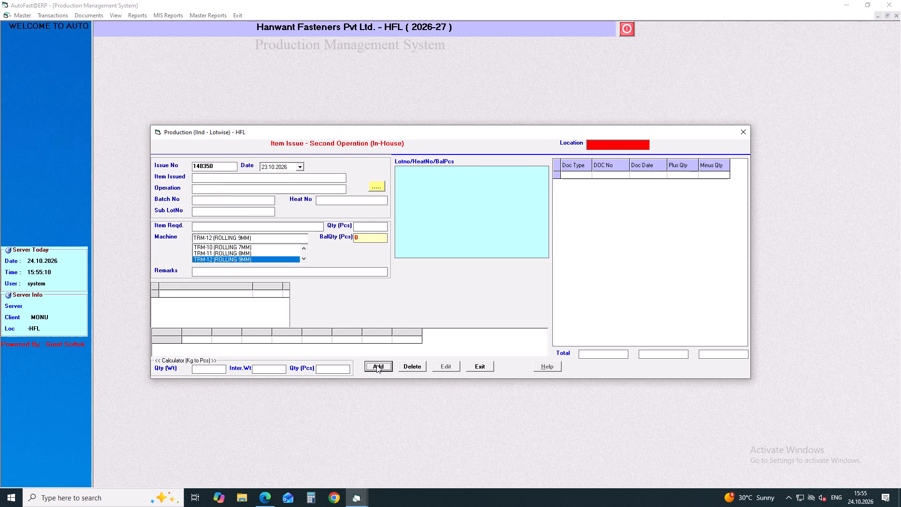
# Start another issue dated 23.10.2026 using the copied name and choose BOLT HANDLE LEVER PIVOT P-17/I0557 as the item issued.
pyautogui.press('Return')
pyautogui.press('Return')
pyautogui.press('Return')
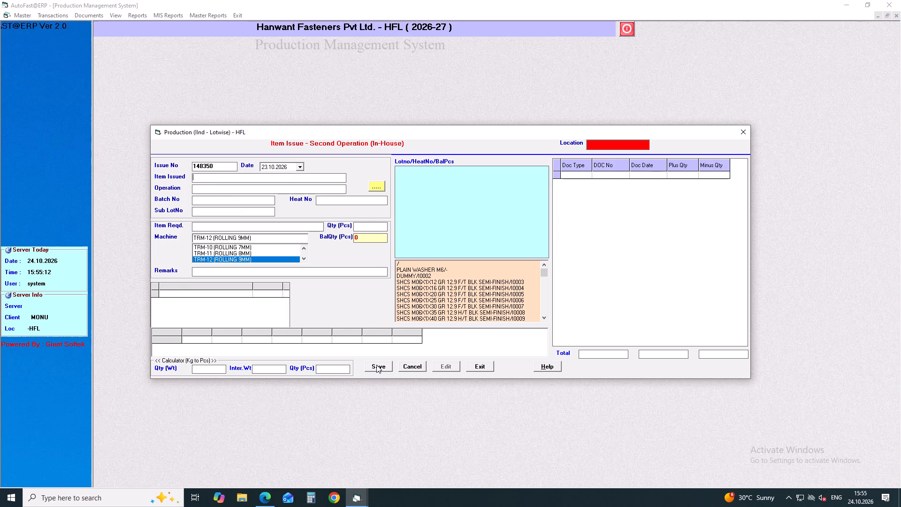
pyautogui.hotkey('ctrl', 'v')
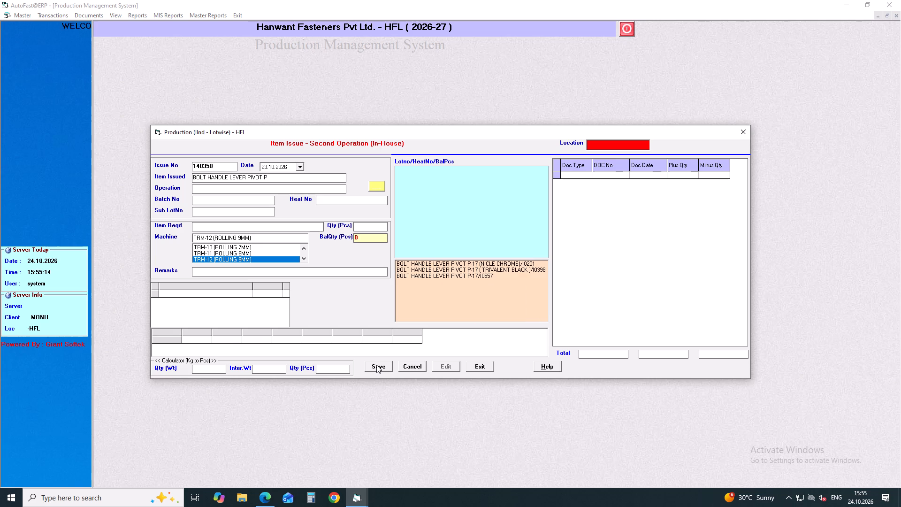
pyautogui.press('Down')
pyautogui.press('Down')
pyautogui.press('Down')
pyautogui.press('Down')
pyautogui.press('Return')
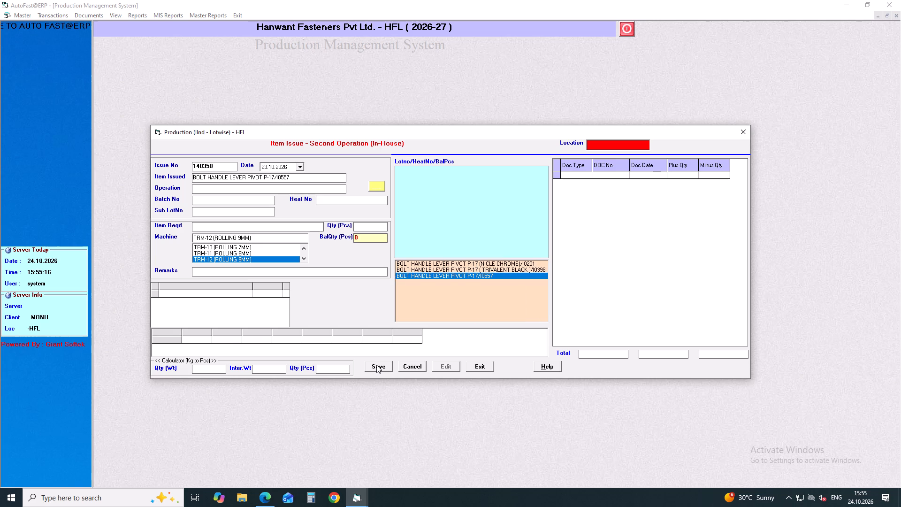
pyautogui.press('Return')
pyautogui.press('Down')
pyautogui.press('Down')
pyautogui.press('Down')
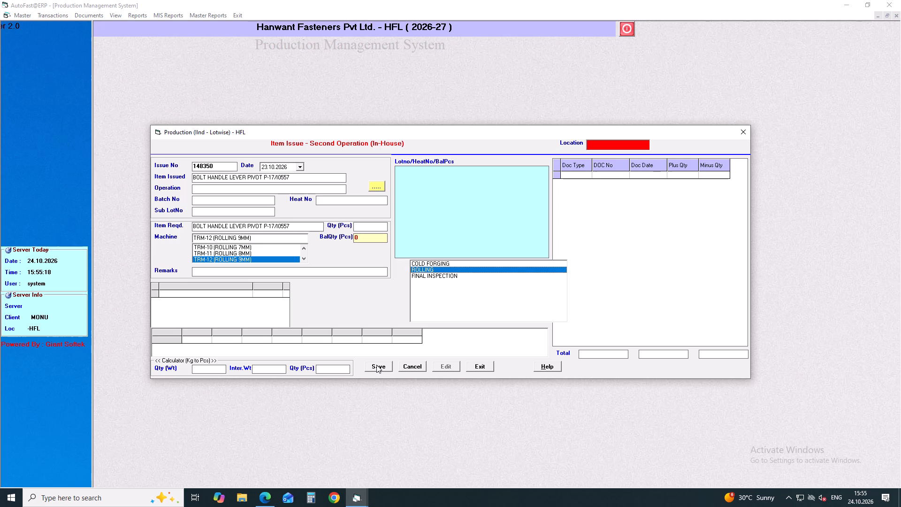
pyautogui.press('Return')
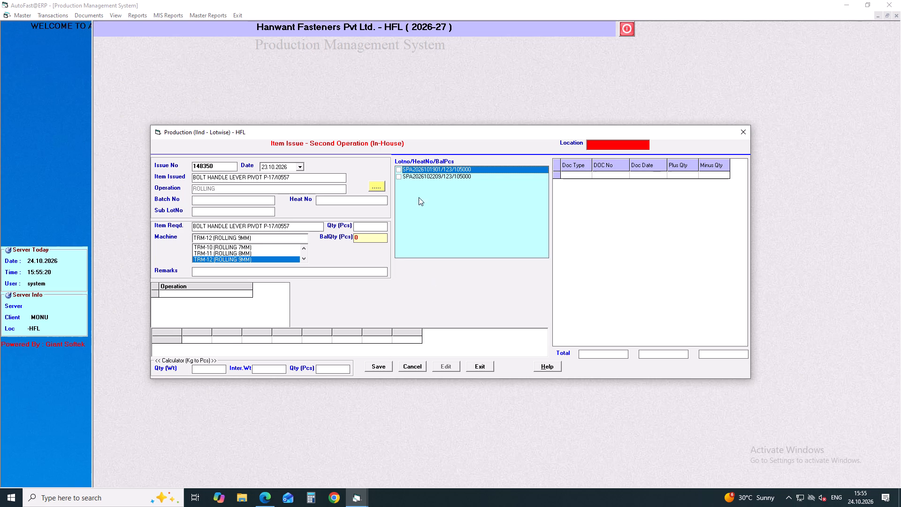
pyautogui.click(399, 169)
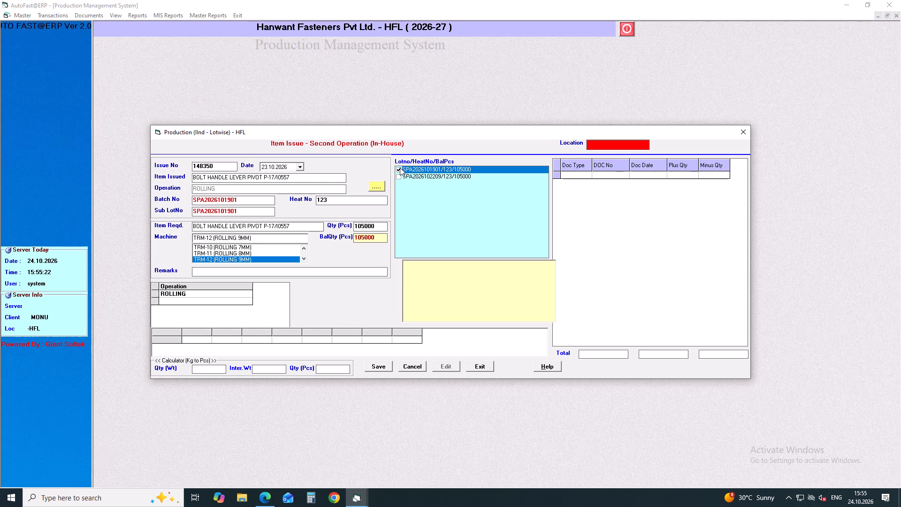
pyautogui.click(297, 226)
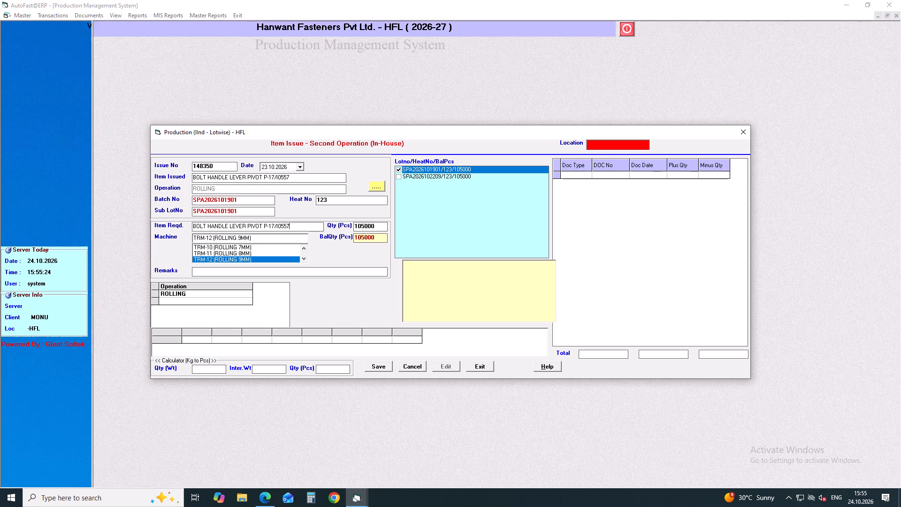
pyautogui.press('BackSpace')
pyautogui.press('BackSpace')
pyautogui.press('BackSpace')
pyautogui.press('BackSpace')
pyautogui.press('BackSpace')
pyautogui.press('BackSpace')
pyautogui.press('BackSpace')
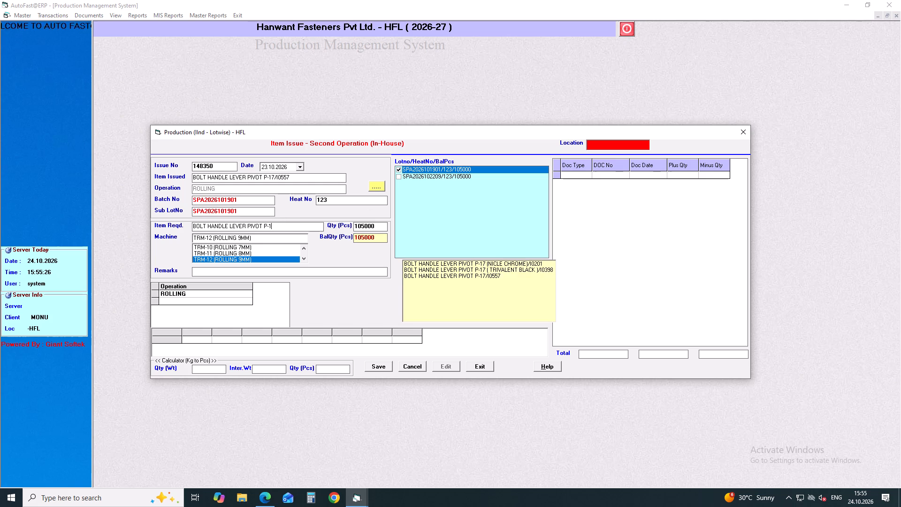
pyautogui.click(465, 263)
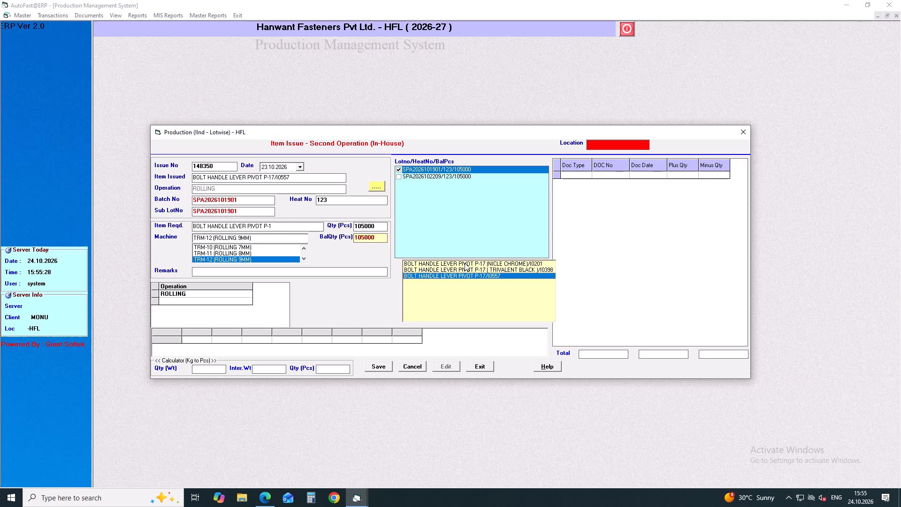
pyautogui.press('Up')
pyautogui.press('Up')
pyautogui.press('Return')
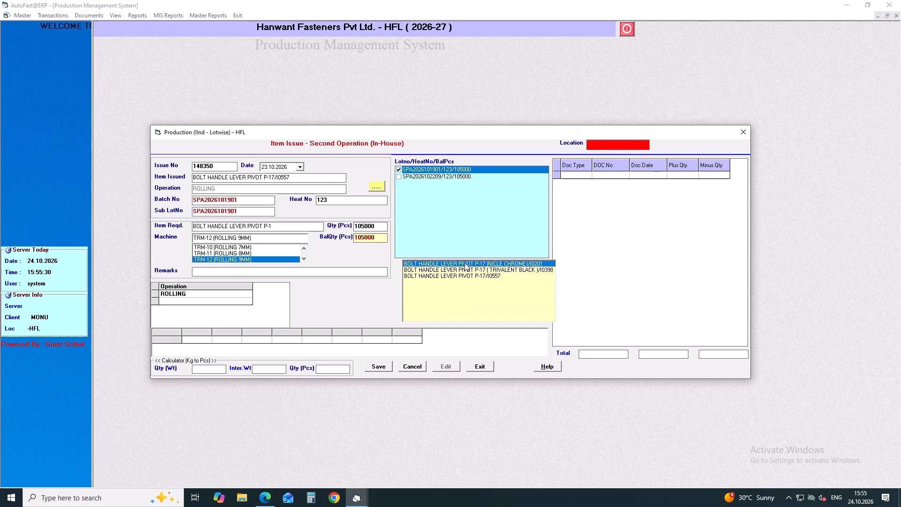
pyautogui.press('Return')
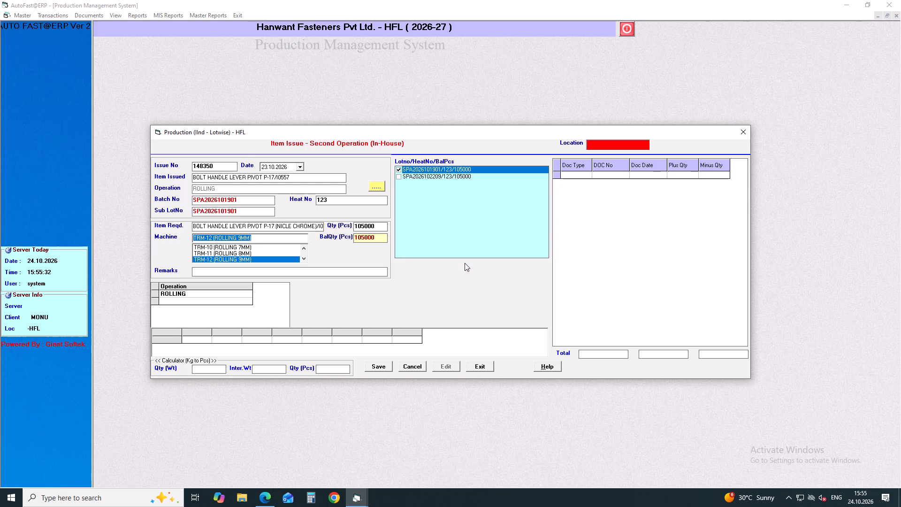
pyautogui.press('Return')
pyautogui.press('Return')
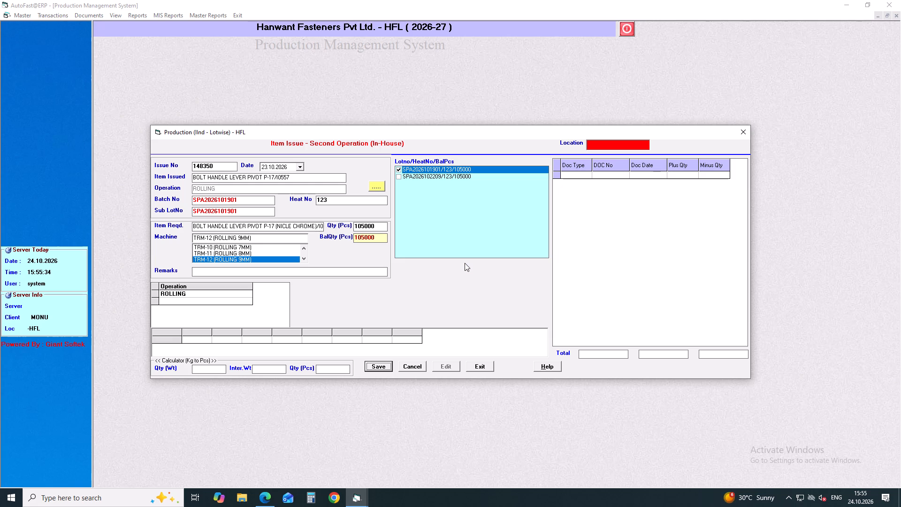
pyautogui.press('Return')
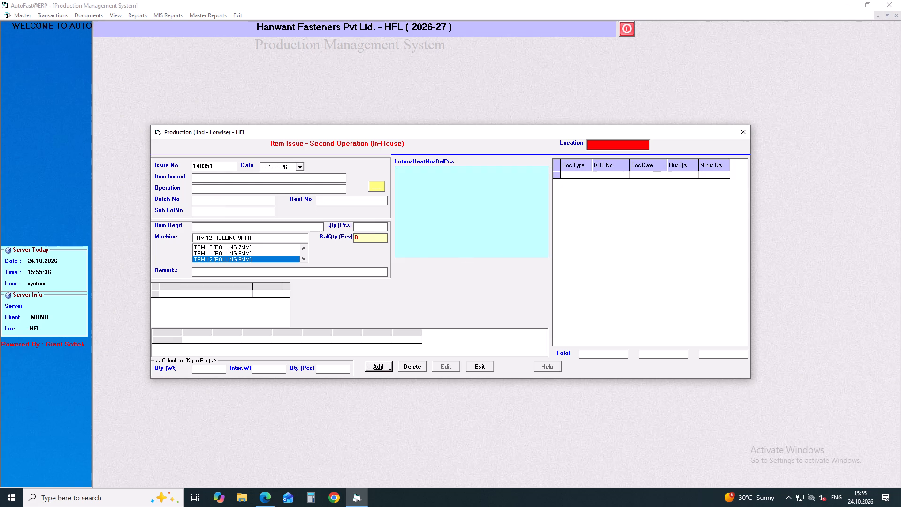
# Start another issue dated 23.10.2026 using the copied name and choose BOLT HANDLE LEVER PIVOT P-17/I0557 as the item issued.
pyautogui.press('Return')
pyautogui.press('Return')
pyautogui.press('Return')
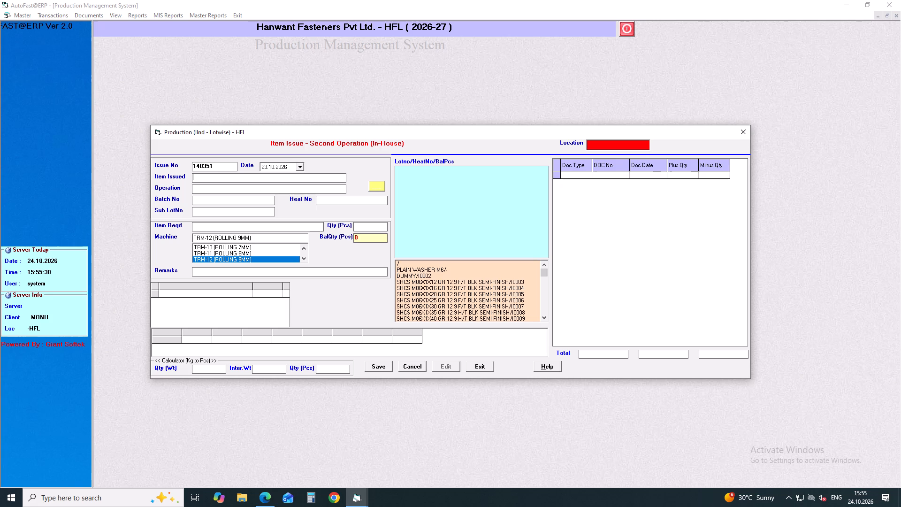
pyautogui.hotkey('ctrl', 'v')
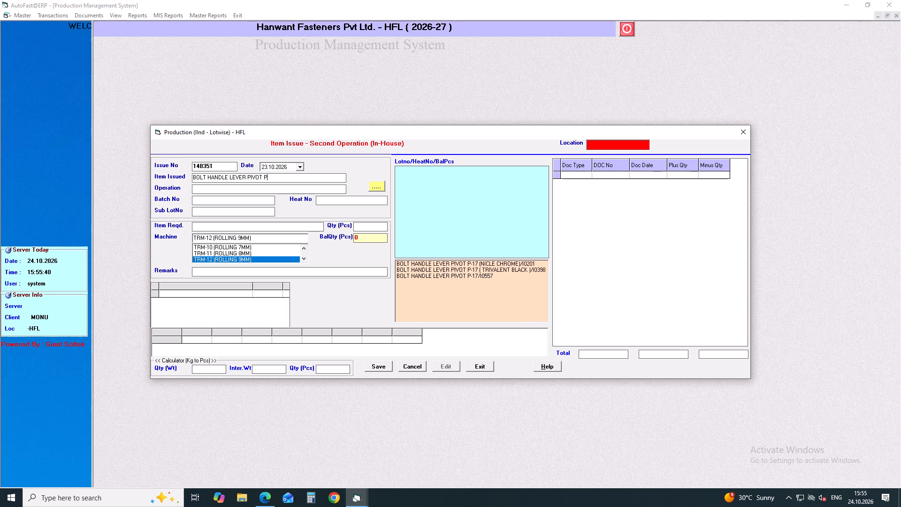
pyautogui.press('Down')
pyautogui.press('Down')
pyautogui.press('Down')
pyautogui.press('Down')
pyautogui.press('Return')
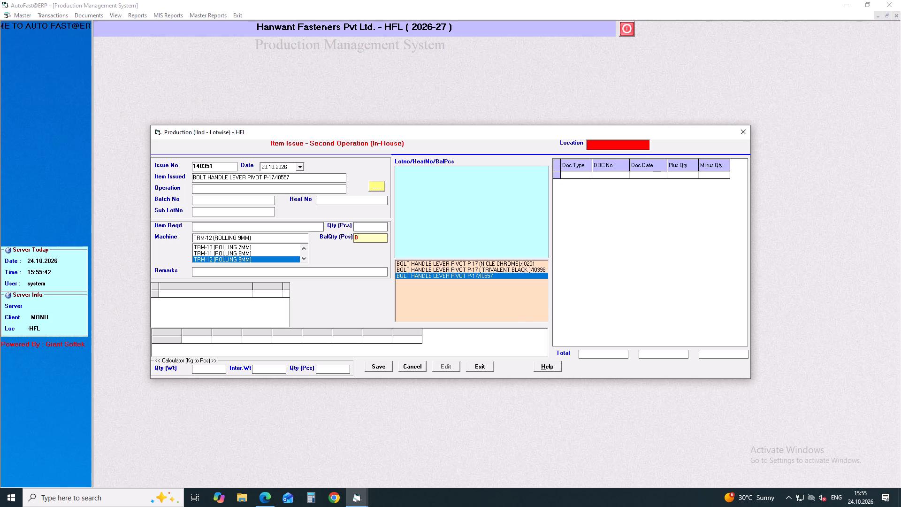
pyautogui.press('Return')
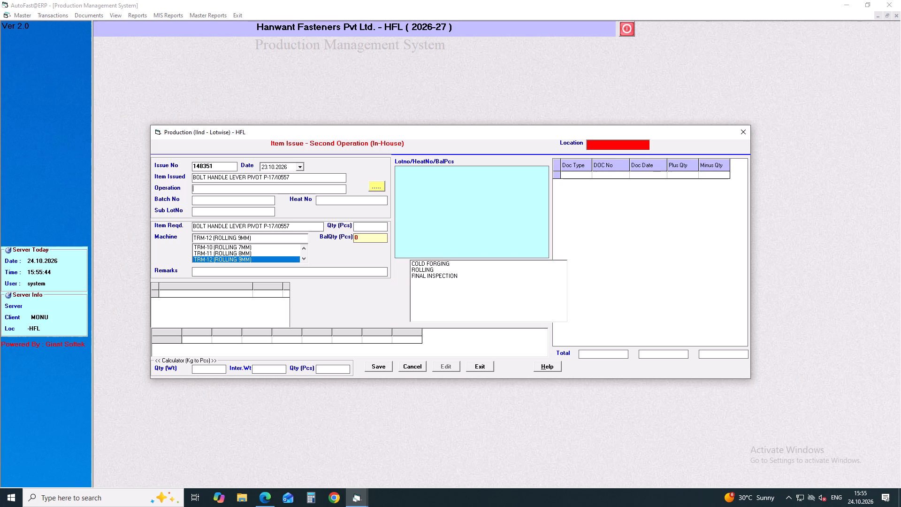
pyautogui.press('Down')
pyautogui.press('Down')
pyautogui.press('Down')
pyautogui.press('Return')
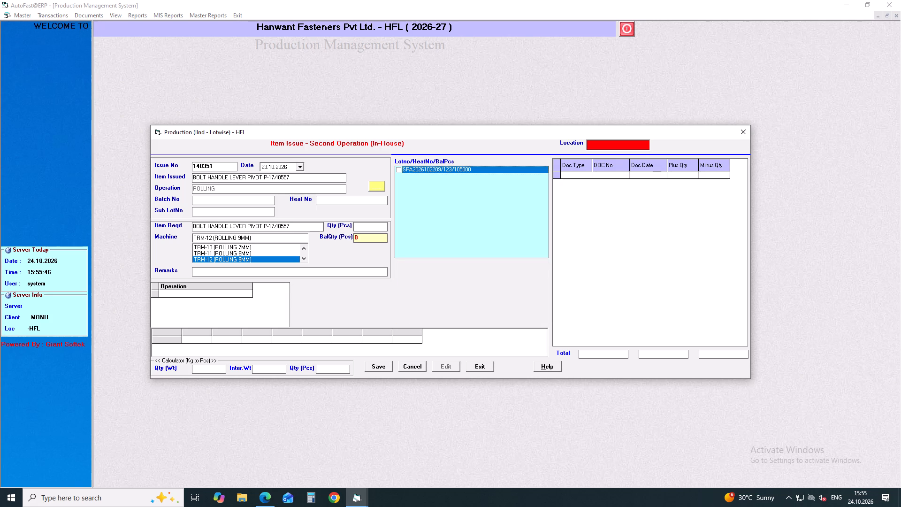
pyautogui.click(397, 169)
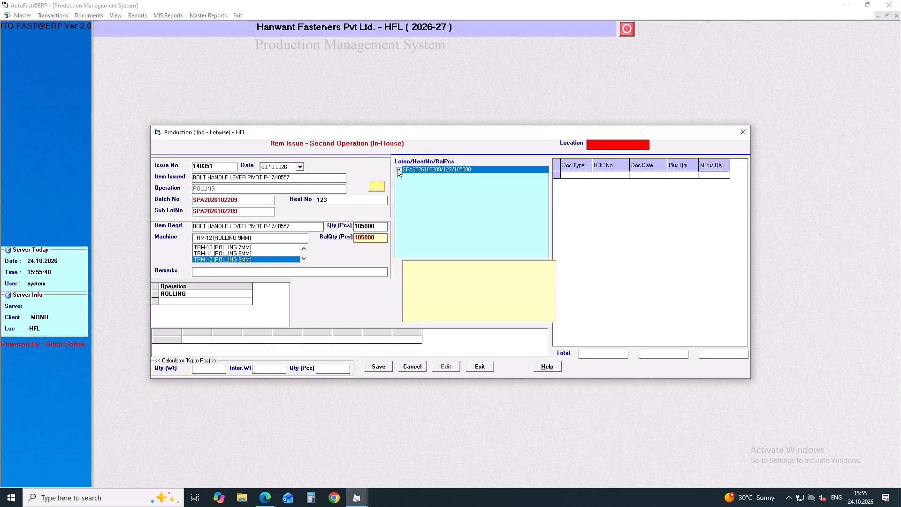
pyautogui.press('Return')
pyautogui.click(380, 228)
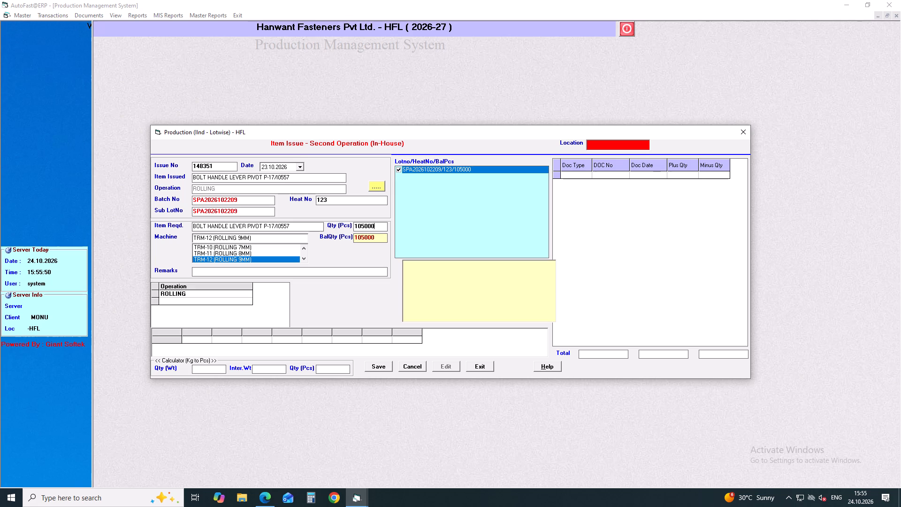
pyautogui.press('Return')
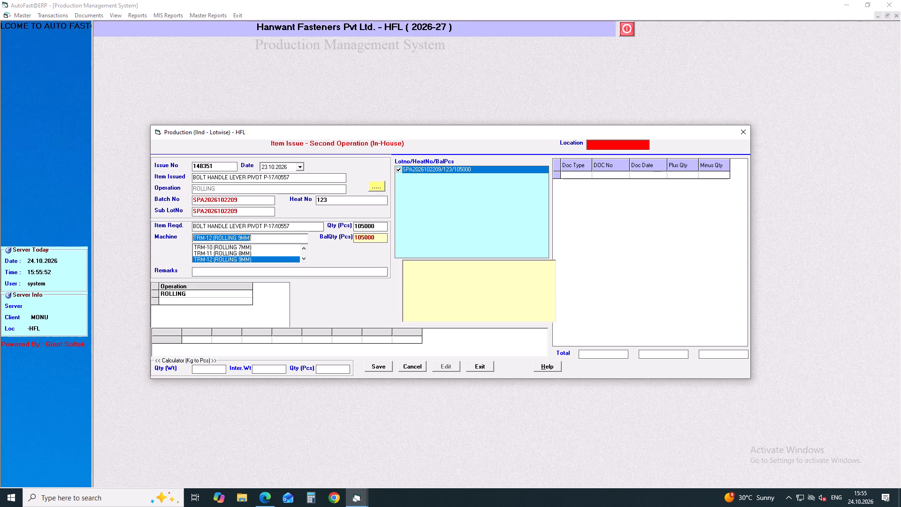
pyautogui.click(305, 227)
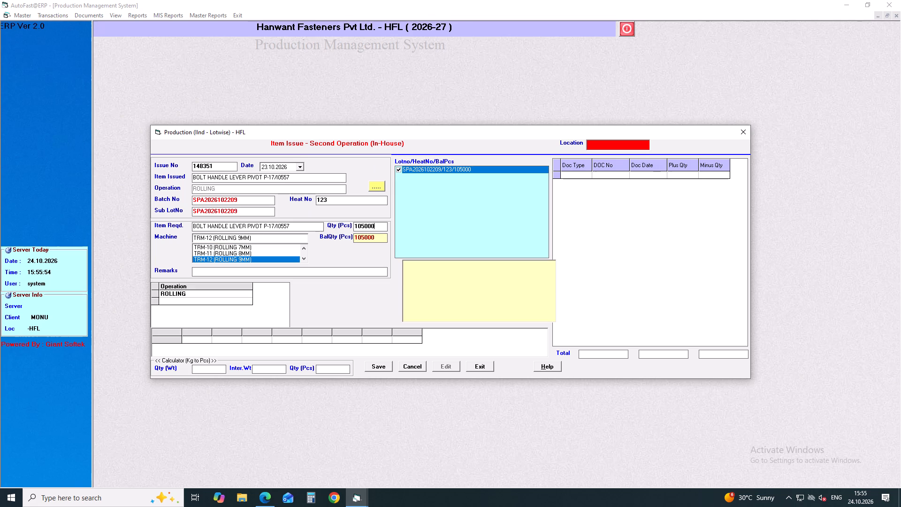
pyautogui.click(305, 227)
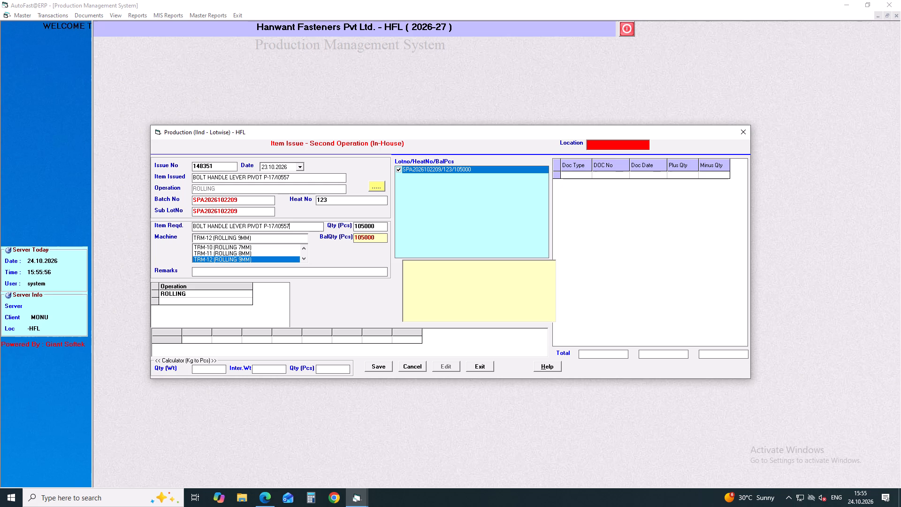
pyautogui.press('BackSpace')
pyautogui.press('BackSpace')
pyautogui.press('BackSpace')
pyautogui.press('BackSpace')
pyautogui.press('BackSpace')
pyautogui.press('BackSpace')
pyautogui.press('BackSpace')
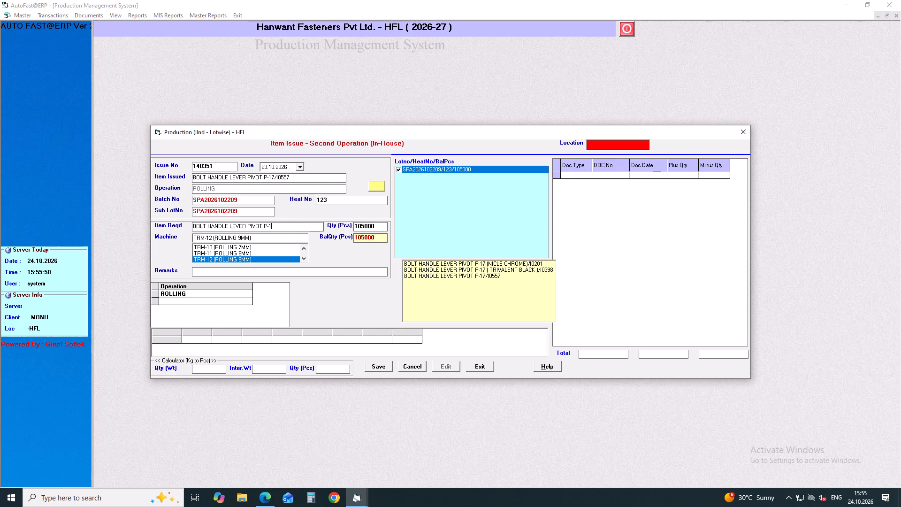
pyautogui.press('Down')
pyautogui.press('Up')
pyautogui.press('Up')
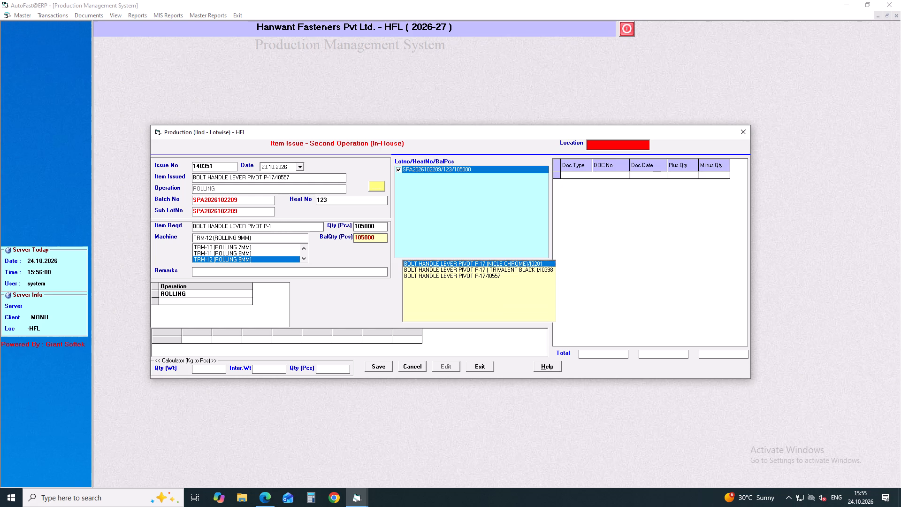
pyautogui.press('Return')
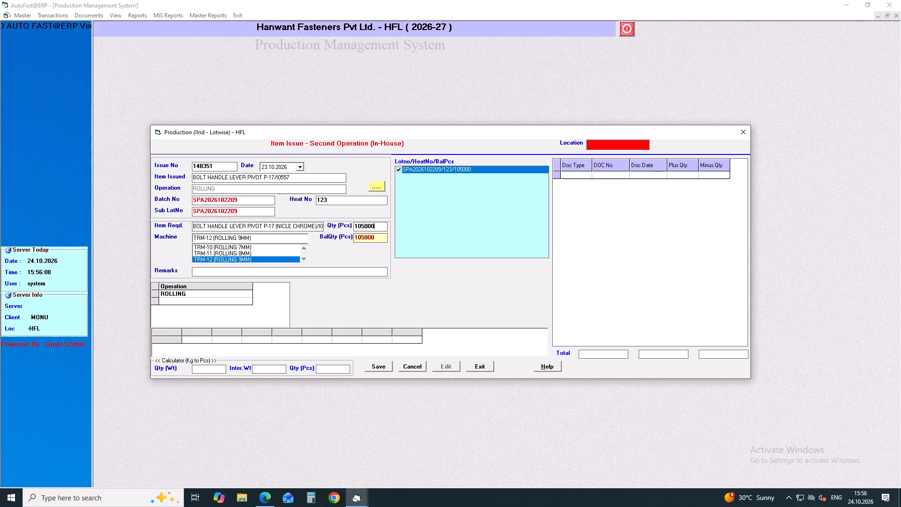
pyautogui.press('Return')
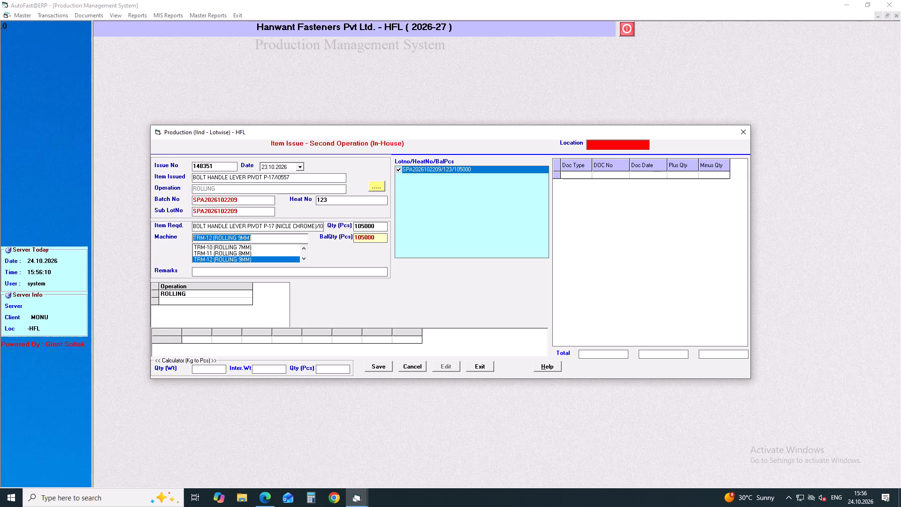
pyautogui.press('Return')
pyautogui.press('Return')
pyautogui.press('Return')
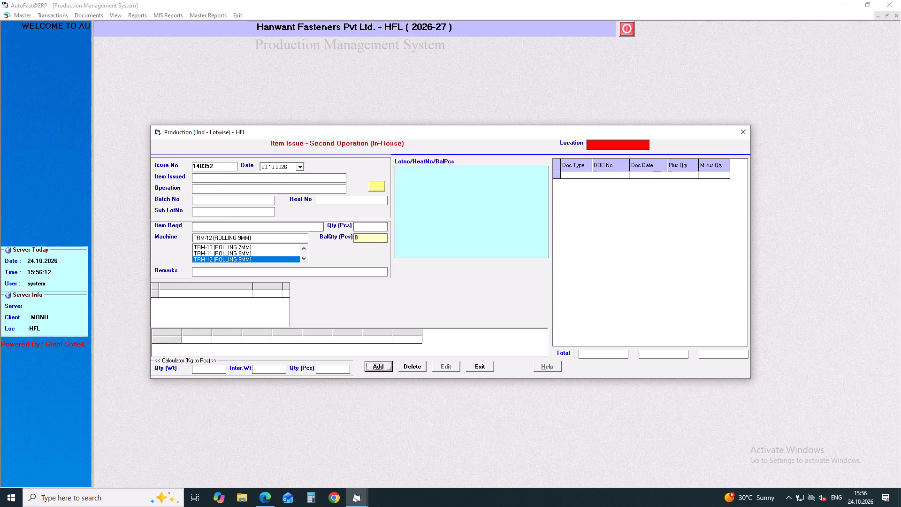
pyautogui.click(741, 129)
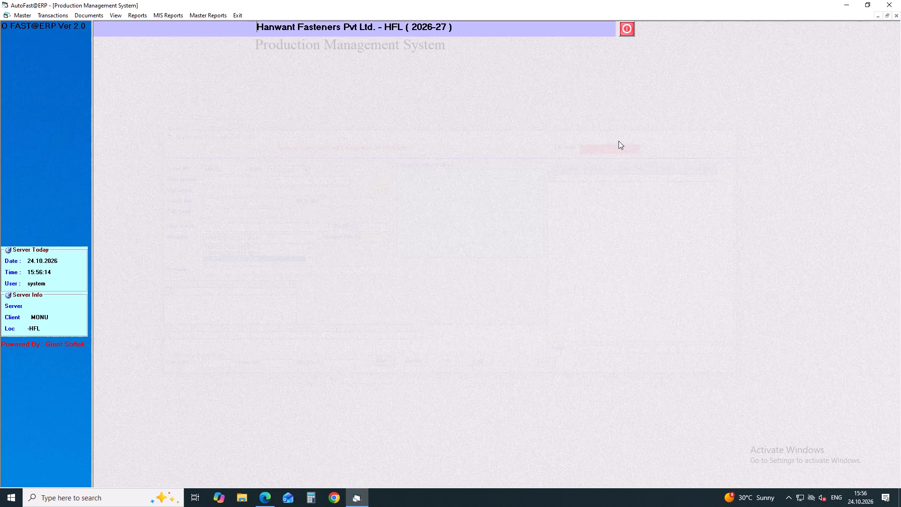
# Start a preliminary second-operation production entry dated 23.10.2026 with shift A and 9 total hours.
pyautogui.click(55, 14)
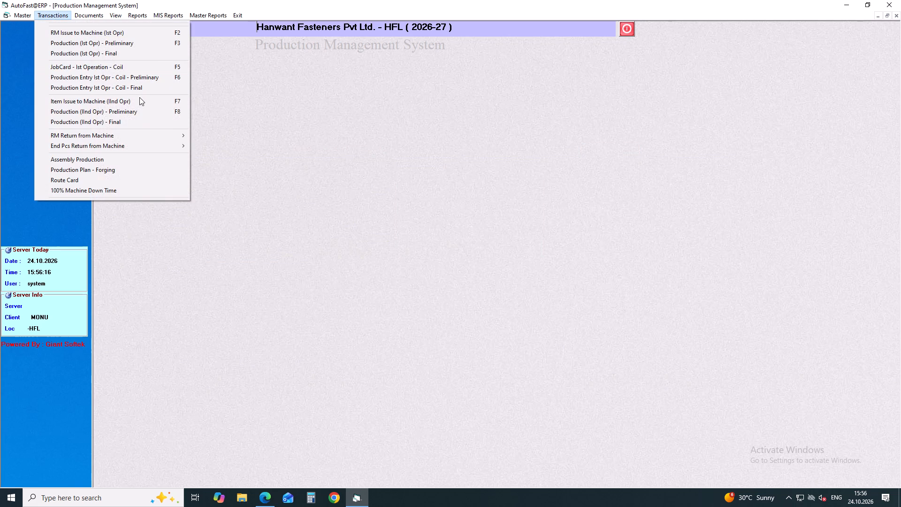
pyautogui.click(140, 110)
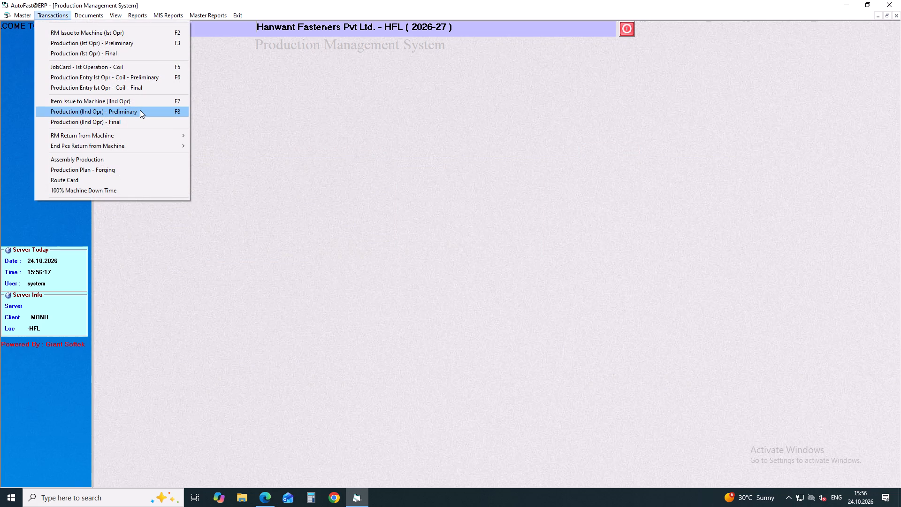
pyautogui.press('Return')
pyautogui.press('Down')
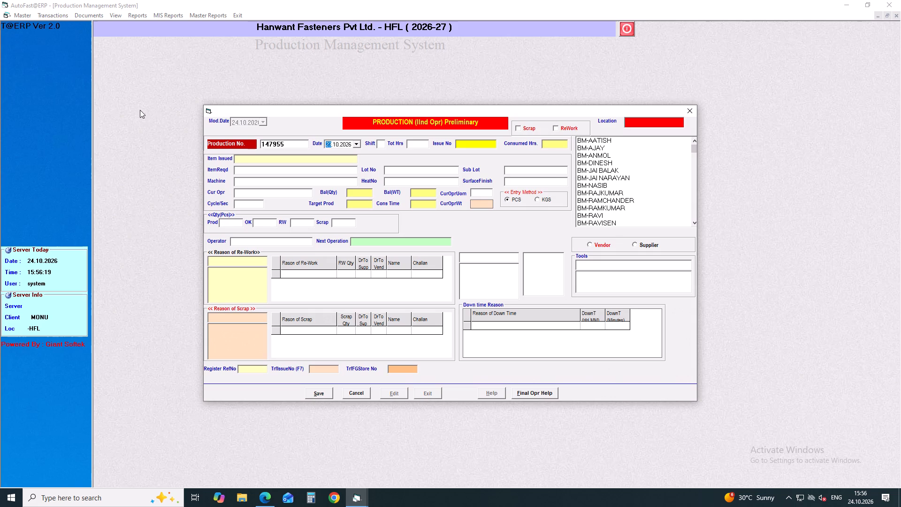
pyautogui.press('Return')
pyautogui.press('9')
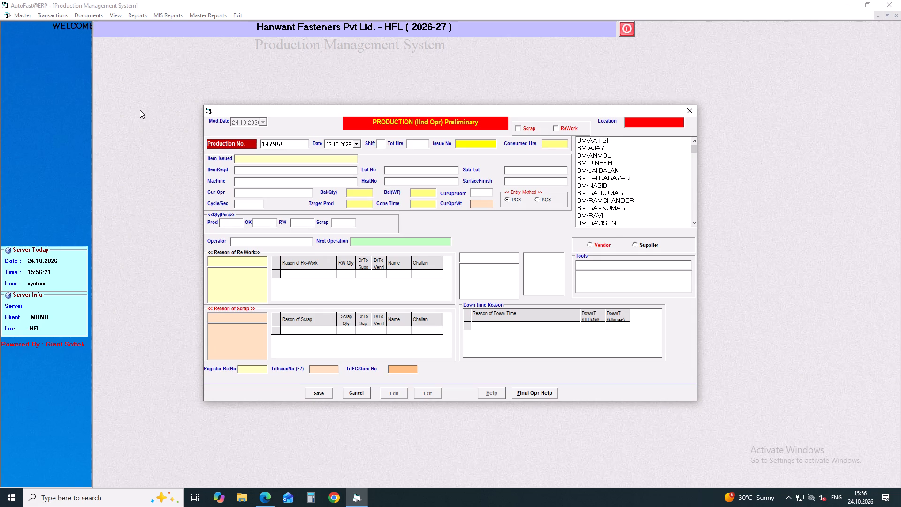
pyautogui.press('Return')
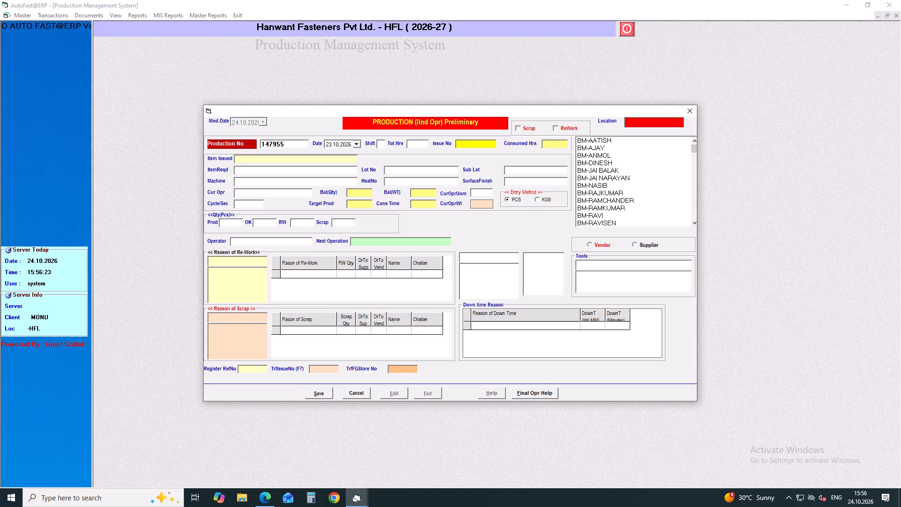
pyautogui.click(381, 145)
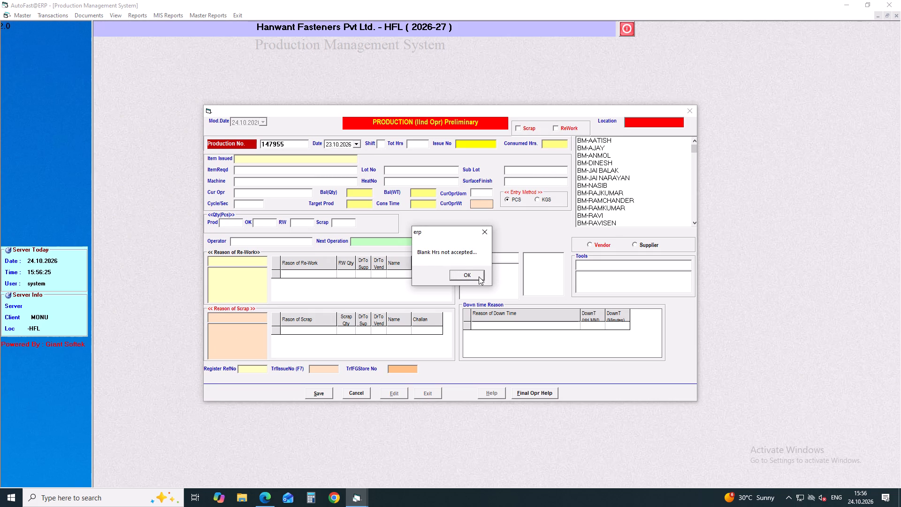
pyautogui.click(479, 277)
pyautogui.press('9')
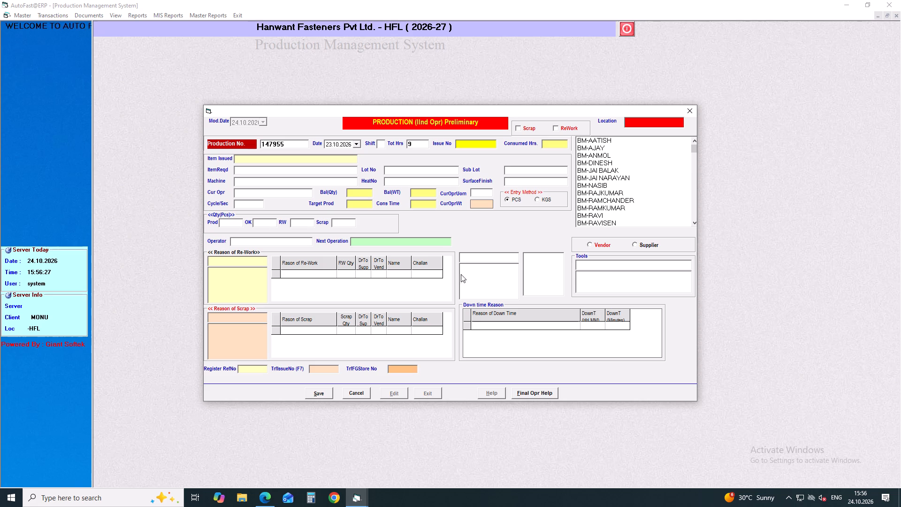
pyautogui.click(382, 146)
pyautogui.press('a')
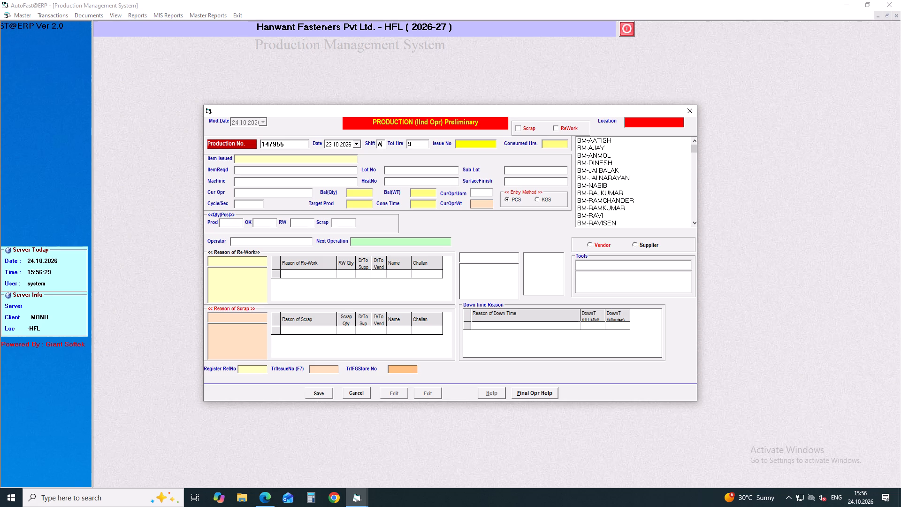
pyautogui.press('Return')
pyautogui.press('Return')
# Load issue 148349 into the production entry and set its cycle time to 01 second.
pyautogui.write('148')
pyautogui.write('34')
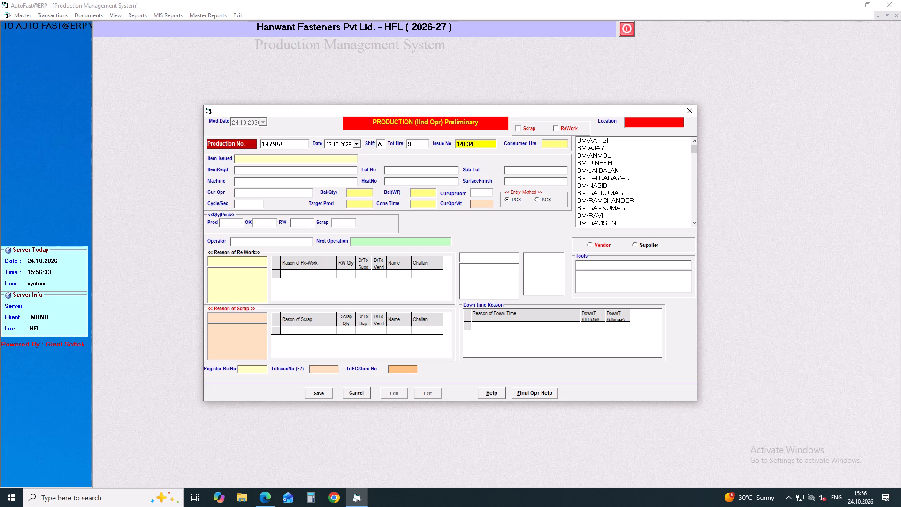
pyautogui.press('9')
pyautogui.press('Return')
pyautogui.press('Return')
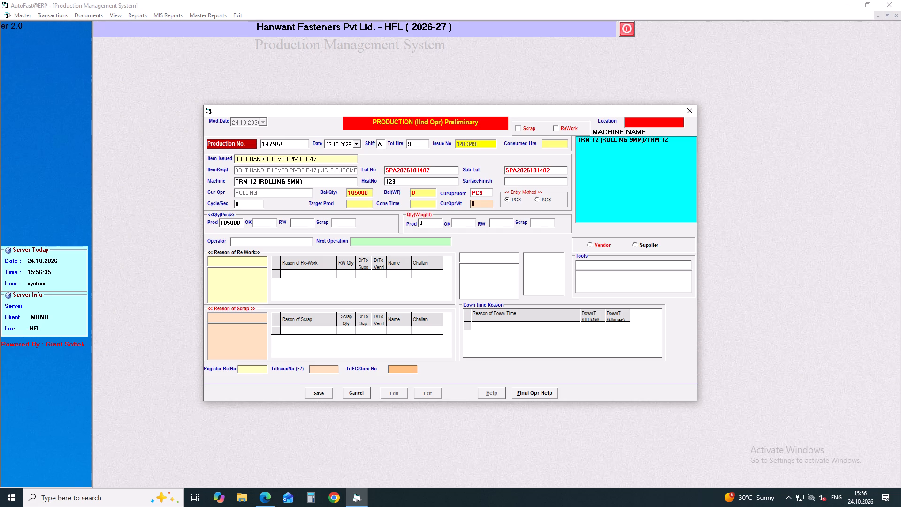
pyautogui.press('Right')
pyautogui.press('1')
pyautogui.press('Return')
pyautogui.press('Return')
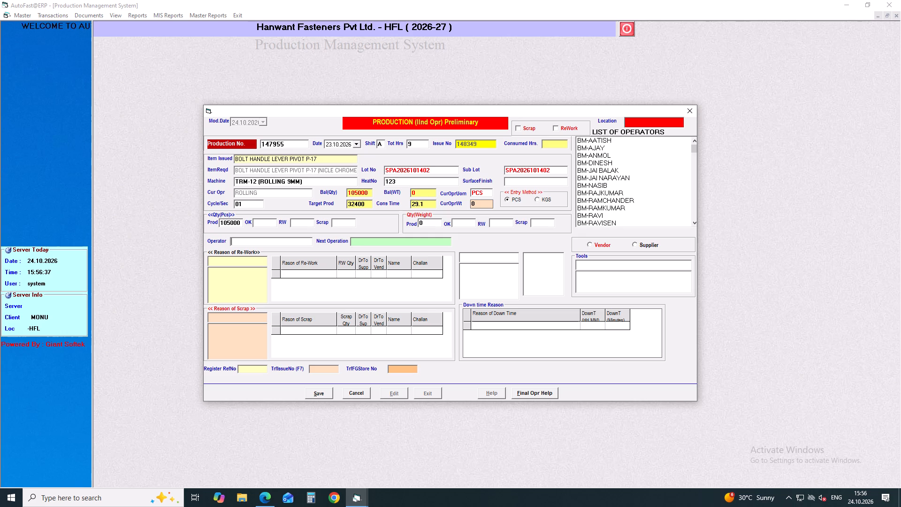
# Assign operator H-PINTU with COLD FORGING as the next operation and save the production entry for issue 148349.
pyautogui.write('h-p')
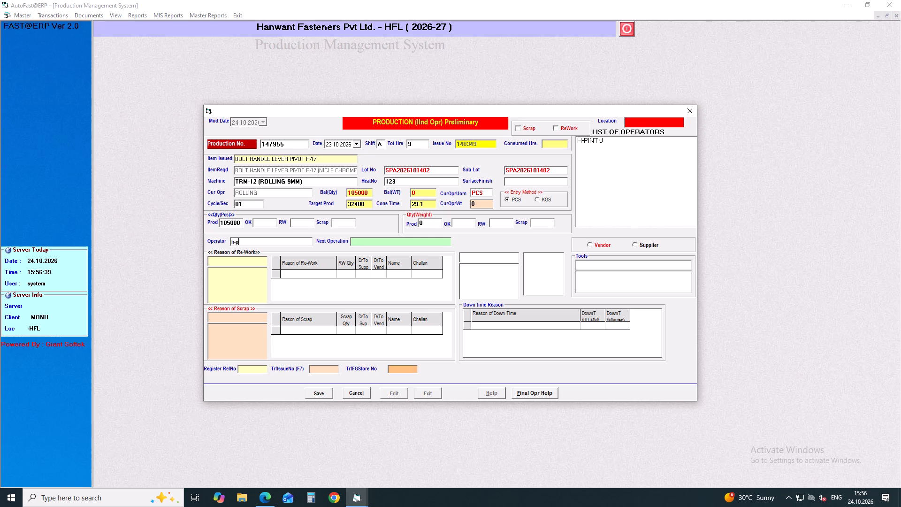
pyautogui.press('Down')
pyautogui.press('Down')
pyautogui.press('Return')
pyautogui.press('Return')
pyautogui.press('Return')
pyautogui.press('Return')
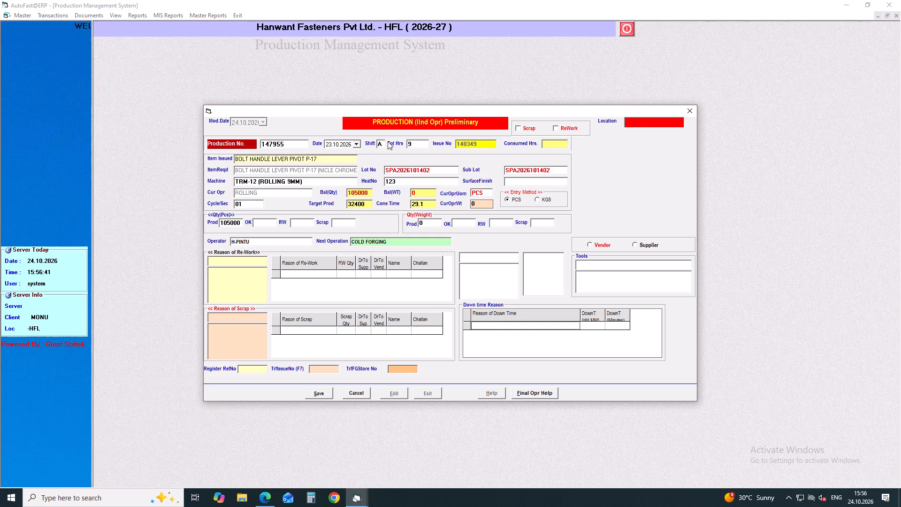
pyautogui.click(313, 396)
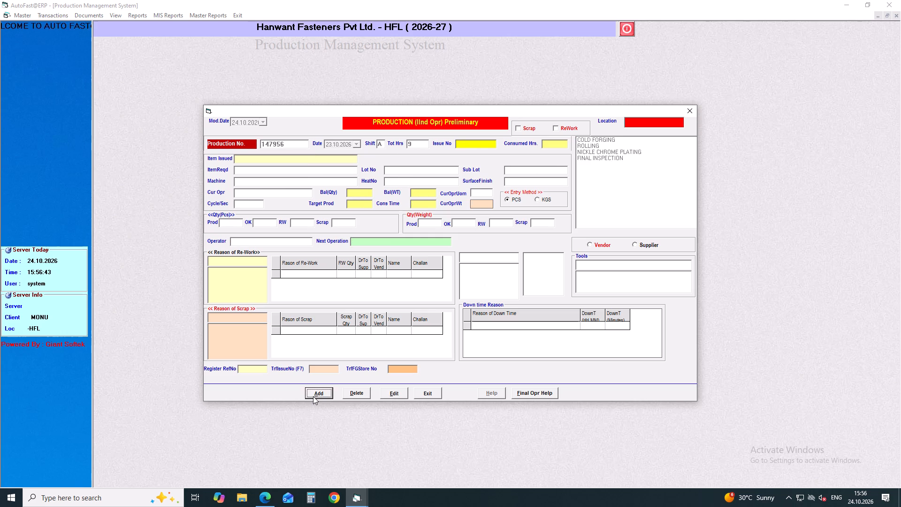
# Start a preliminary second-operation production entry dated 23.10.2026, shift A, 9 hours, for issue 148350 with cycle time 01 second.
pyautogui.press('Return')
pyautogui.press('Down')
pyautogui.press('Return')
pyautogui.press('Return')
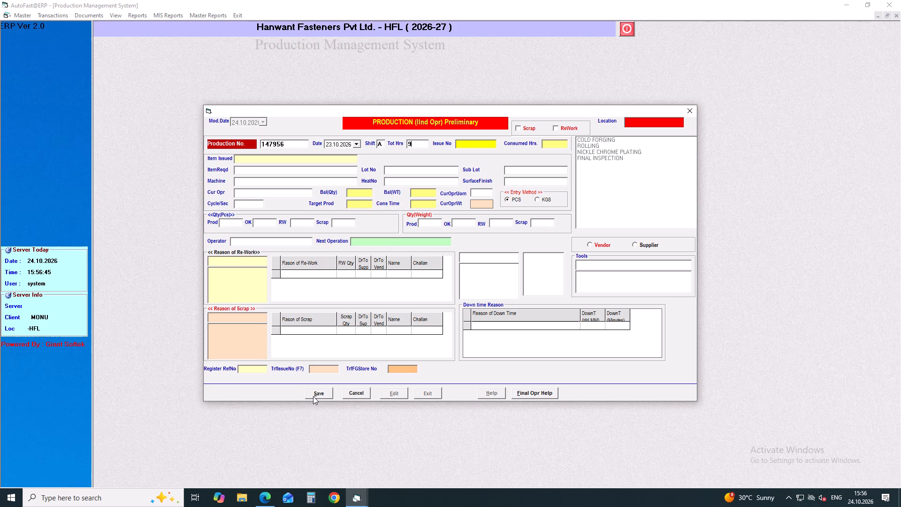
pyautogui.press('Return')
pyautogui.write('14834')
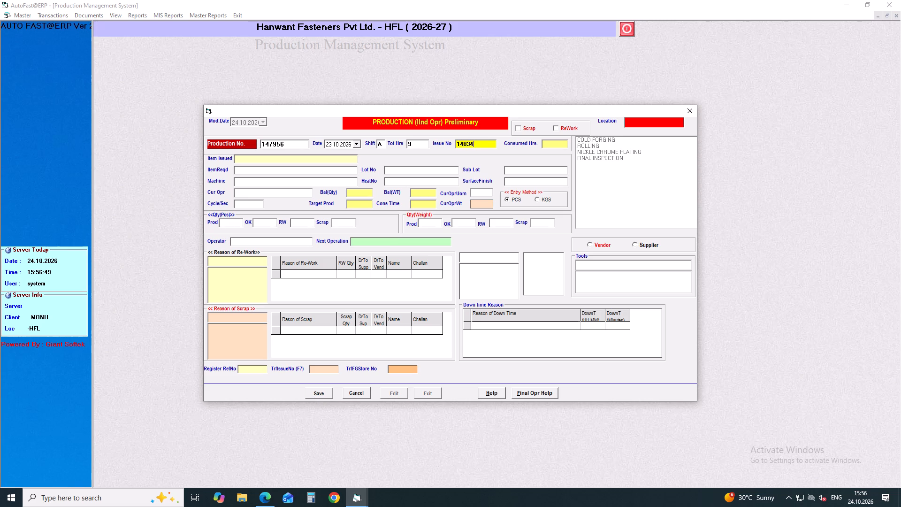
pyautogui.press('BackSpace')
pyautogui.write('50')
pyautogui.press('Return')
pyautogui.press('Return')
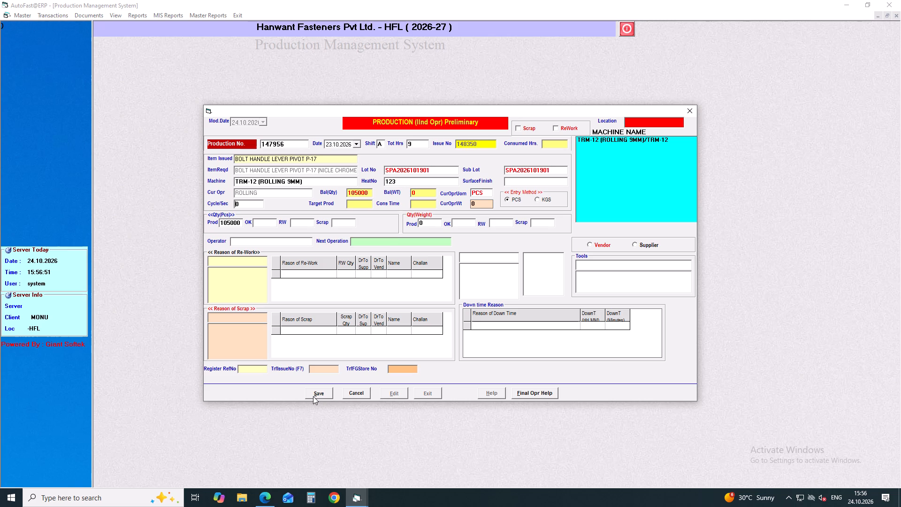
pyautogui.press('Right')
pyautogui.press('1')
pyautogui.press('Return')
pyautogui.press('Return')
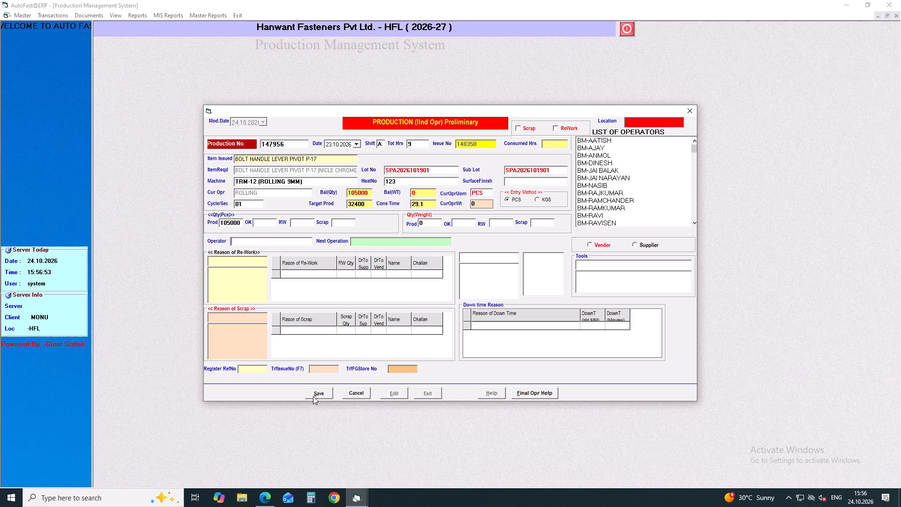
# Assign operator H-PINTU with COLD FORGING as the next operation and save the production entry for issue 148350.
pyautogui.write('h-')
pyautogui.press('p')
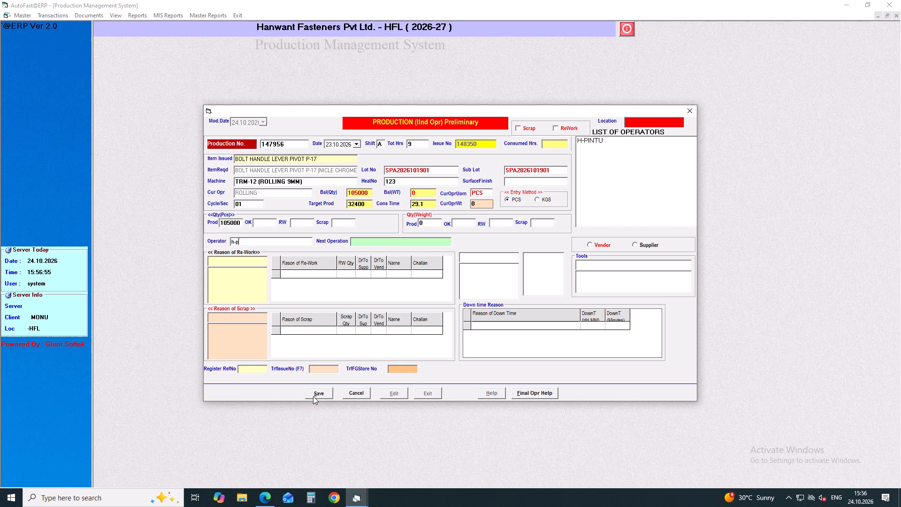
pyautogui.press('Down')
pyautogui.press('Down')
pyautogui.press('Return')
pyautogui.press('Return')
pyautogui.press('Return')
pyautogui.press('Return')
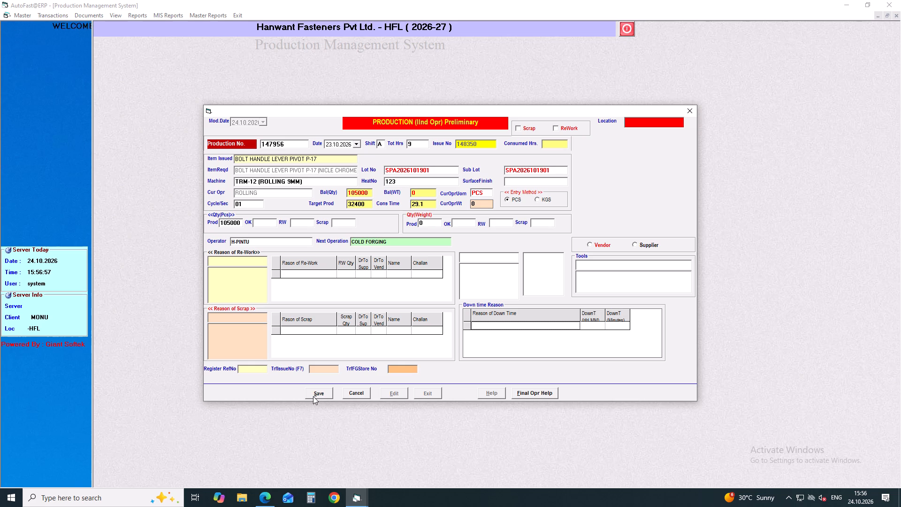
pyautogui.click(313, 396)
# Start another preliminary production entry dated 23.10.2026, shift A, 9 hours, for issue 148351 with cycle time 01 second.
pyautogui.press('Return')
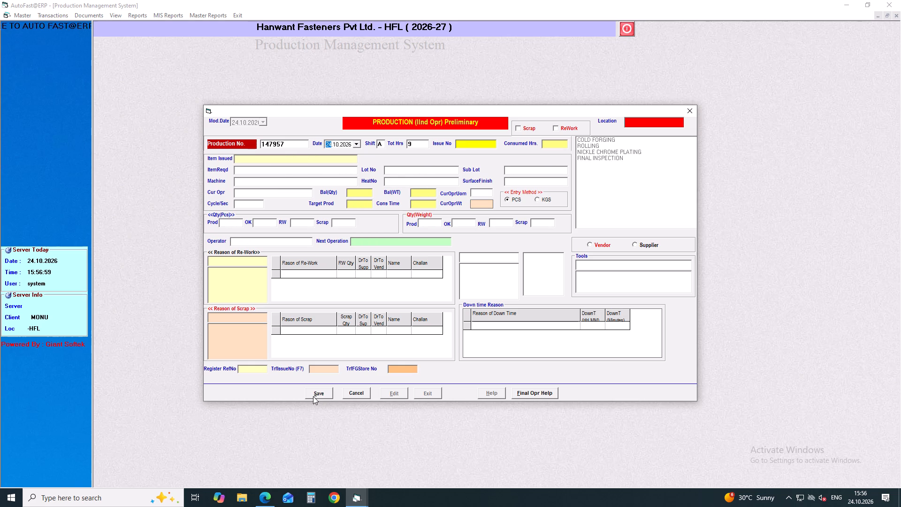
pyautogui.press('Down')
pyautogui.press('Return')
pyautogui.press('Return')
pyautogui.press('Return')
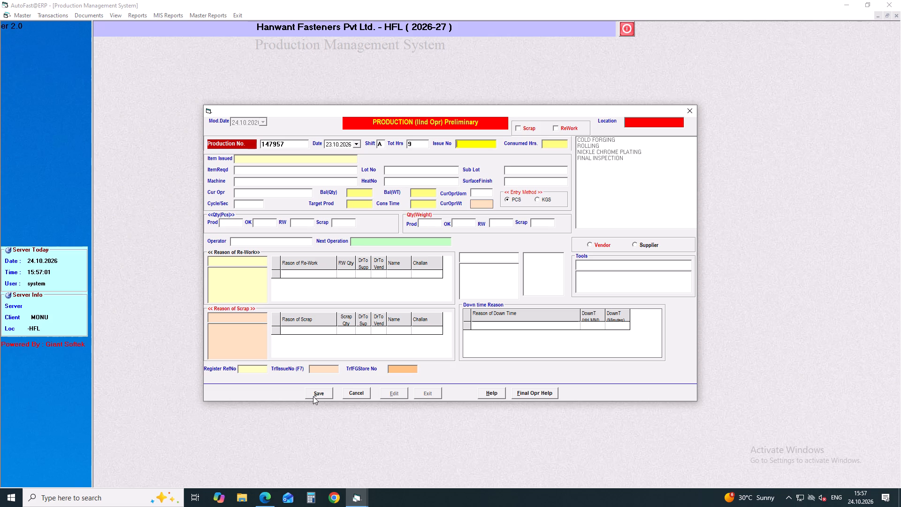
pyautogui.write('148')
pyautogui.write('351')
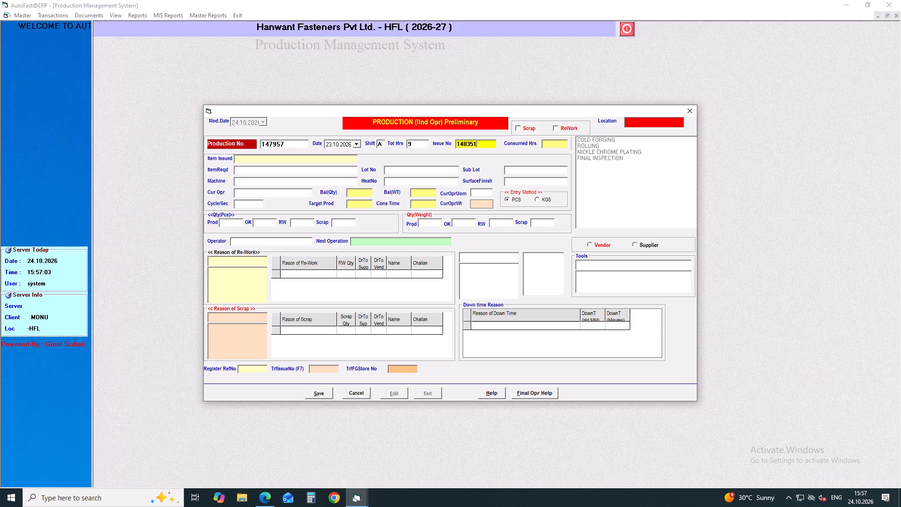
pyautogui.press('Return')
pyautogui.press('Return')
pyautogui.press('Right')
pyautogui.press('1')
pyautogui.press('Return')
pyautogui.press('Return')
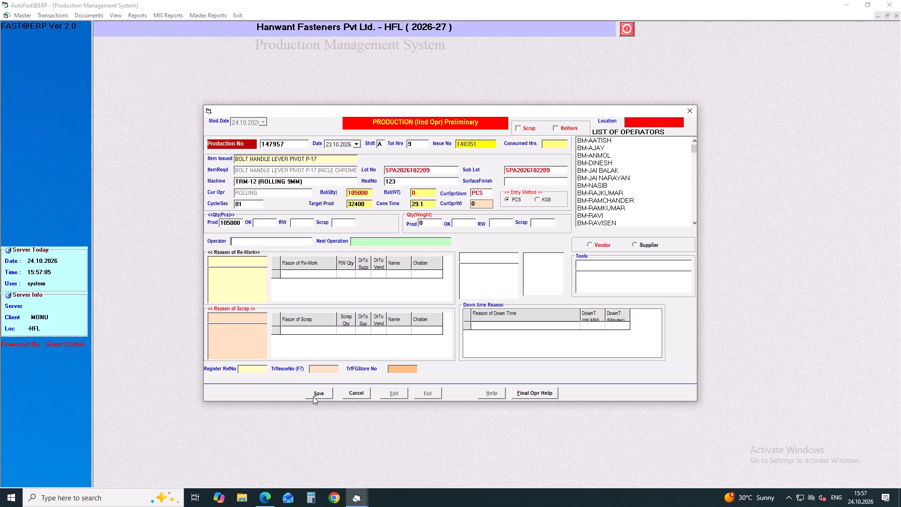
# Assign operator H-PINTU with COLD FORGING as the next operation, save the entry for issue 148351, and close the form.
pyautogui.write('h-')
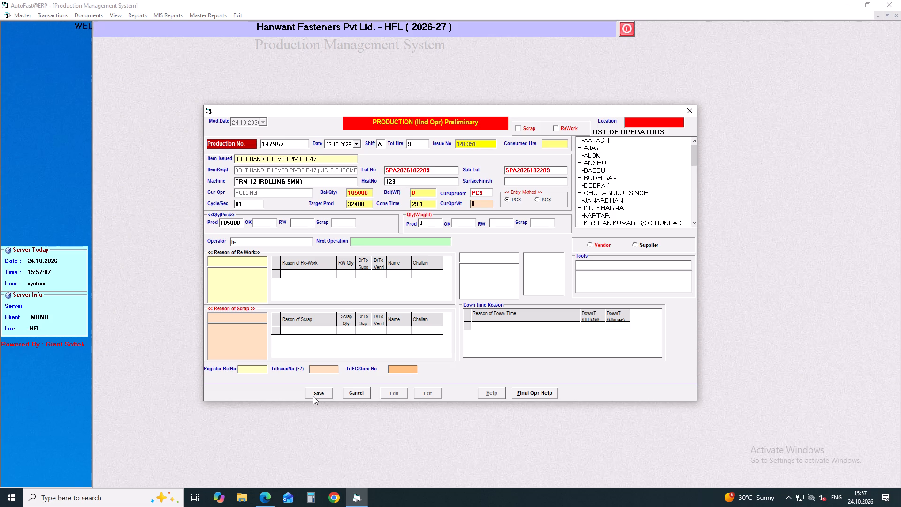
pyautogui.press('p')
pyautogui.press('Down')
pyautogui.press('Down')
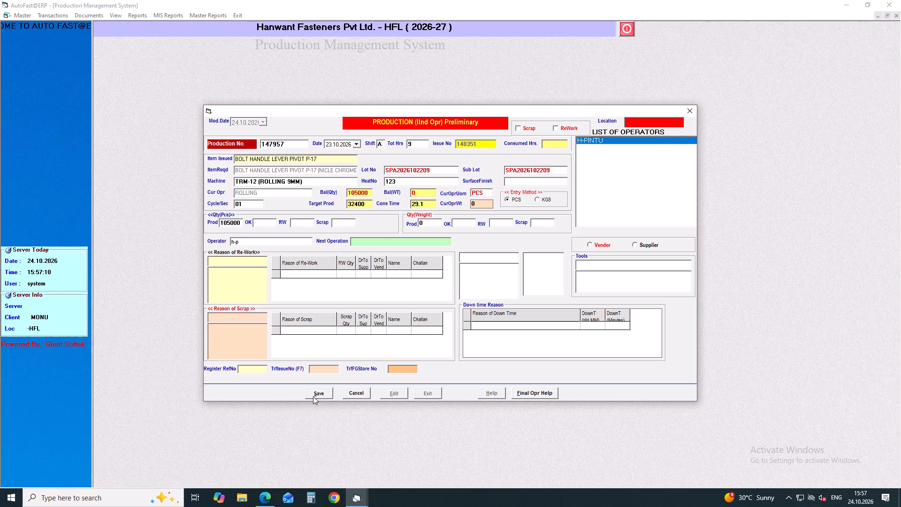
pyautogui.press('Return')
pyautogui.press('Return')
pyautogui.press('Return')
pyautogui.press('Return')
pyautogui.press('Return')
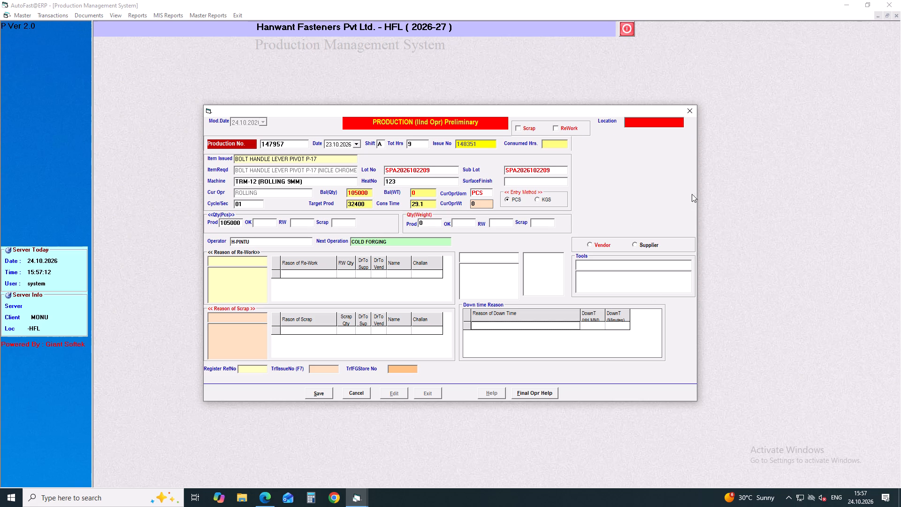
pyautogui.click(316, 394)
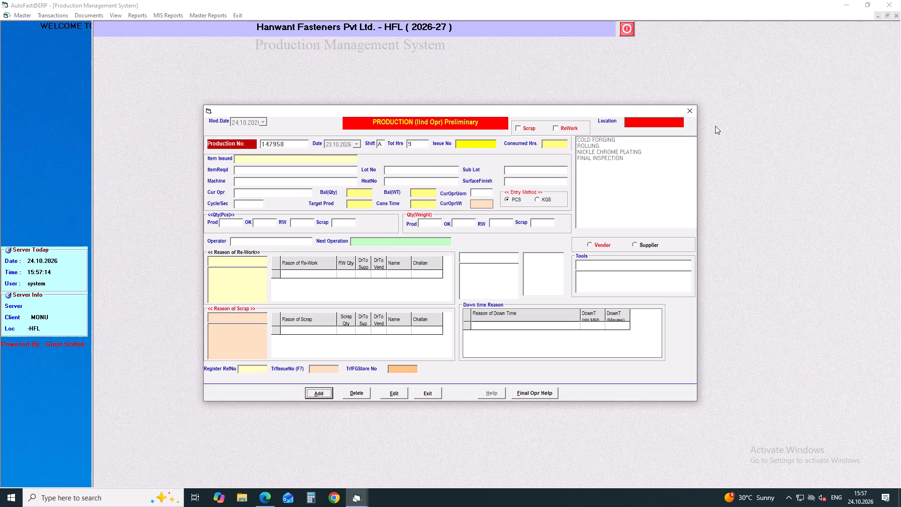
pyautogui.click(690, 110)
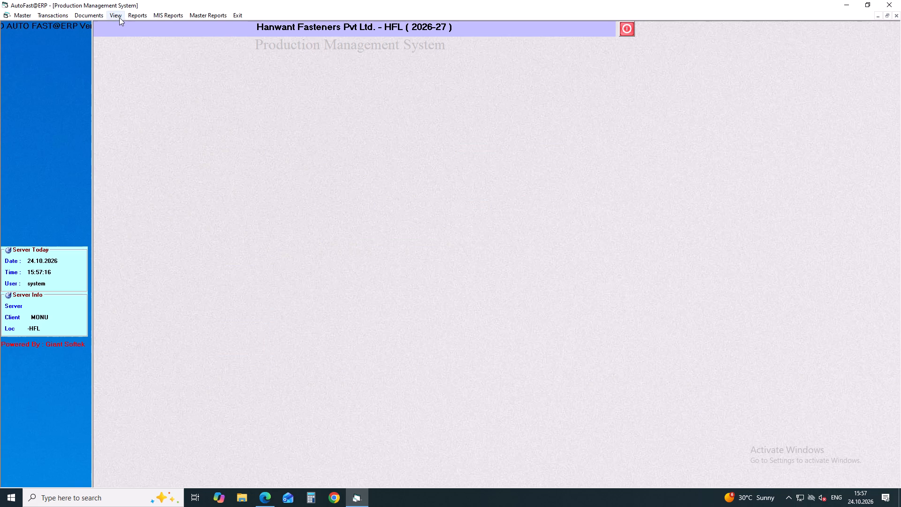
# List the pending MRP records for inspection of in-house production items, except final operations, as on 24.10.2026.
pyautogui.click(119, 17)
pyautogui.click(122, 28)
pyautogui.press('Return')
pyautogui.press('Return')
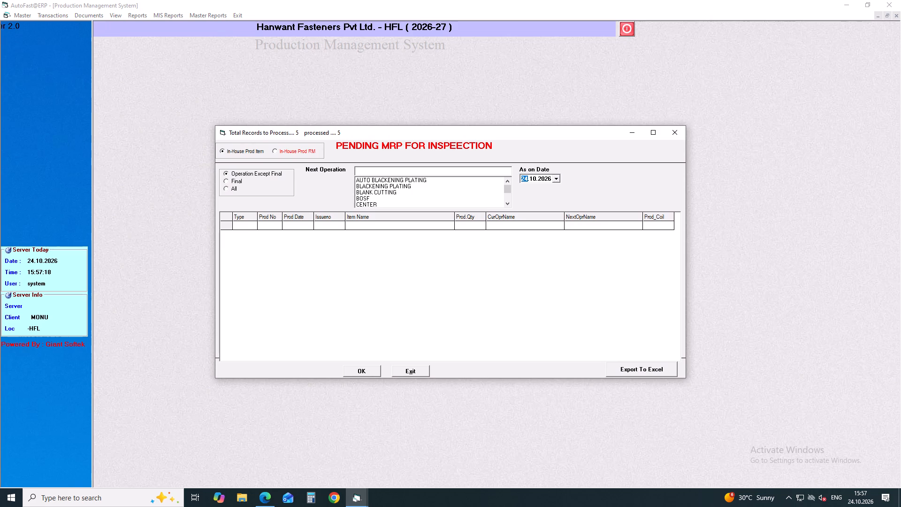
pyautogui.press('Return')
pyautogui.press('Return')
# Open pending production 147955 for issue 148349, accept its final second-operation values with 105000 OK pieces, and save it.
pyautogui.click(342, 242)
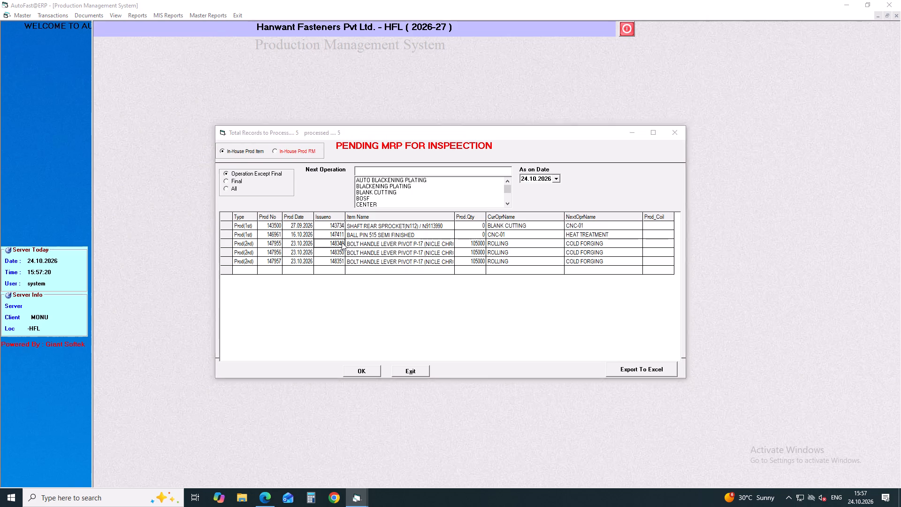
pyautogui.press('Return')
pyautogui.press('Return')
pyautogui.press('Return')
pyautogui.press('Return')
pyautogui.press('Return')
pyautogui.press('Return')
pyautogui.press('Return')
pyautogui.press('Return')
pyautogui.press('Return')
pyautogui.press('Return')
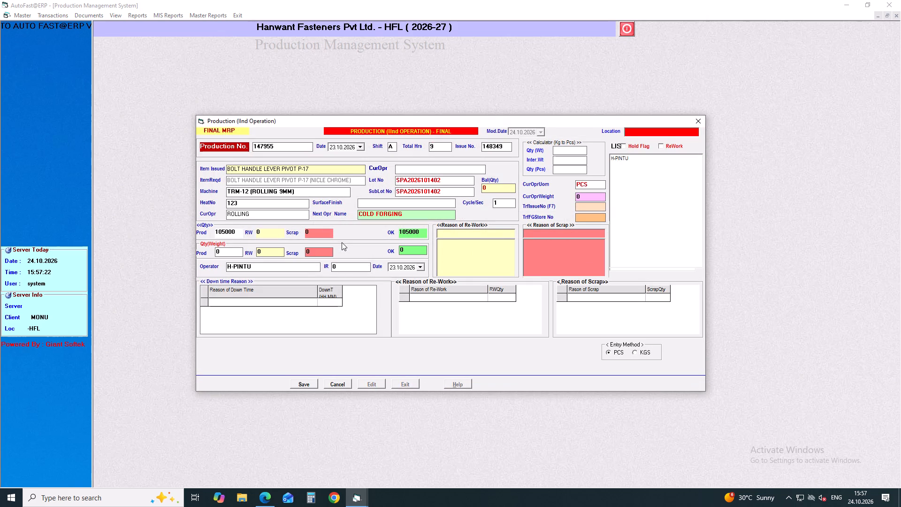
pyautogui.press('Return')
pyautogui.press('Return')
pyautogui.press('Return')
pyautogui.press('Return')
pyautogui.press('Return')
pyautogui.press('Return')
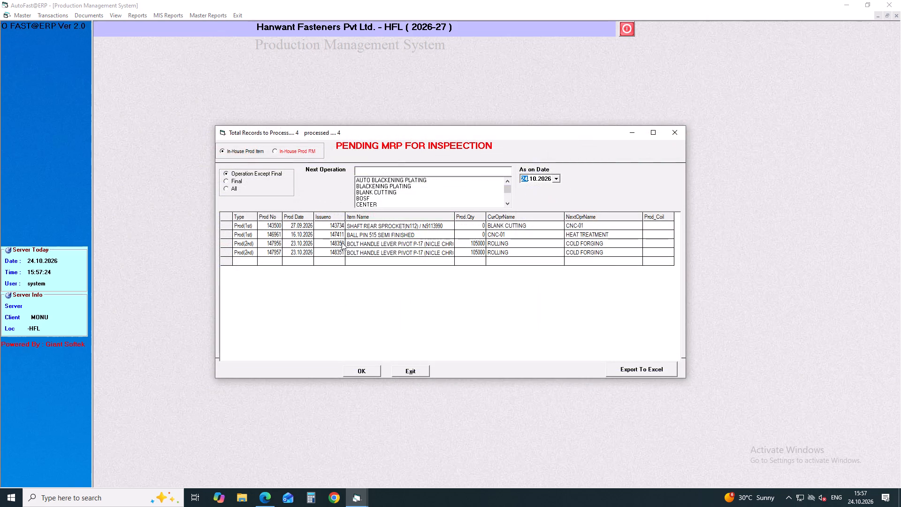
# Open pending production 147956 for issue 148350, accept its final second-operation values with 105000 OK pieces, and save it.
pyautogui.click(342, 242)
pyautogui.press('Return')
pyautogui.press('Return')
pyautogui.press('Return')
pyautogui.press('Return')
pyautogui.press('Return')
pyautogui.press('Return')
pyautogui.press('Return')
pyautogui.press('Return')
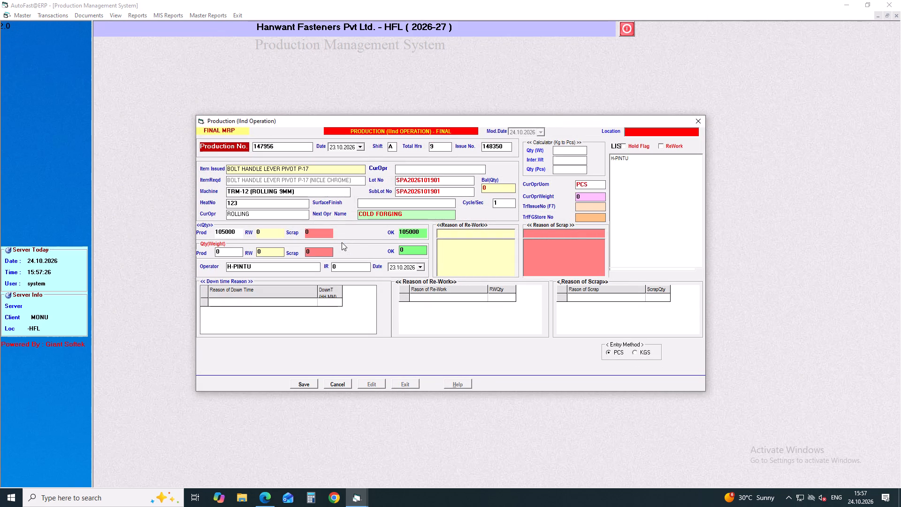
pyautogui.press('Return')
pyautogui.press('Return')
pyautogui.press('Return')
pyautogui.press('Return')
pyautogui.press('Return')
pyautogui.press('Return')
pyautogui.press('Return')
pyautogui.press('Return')
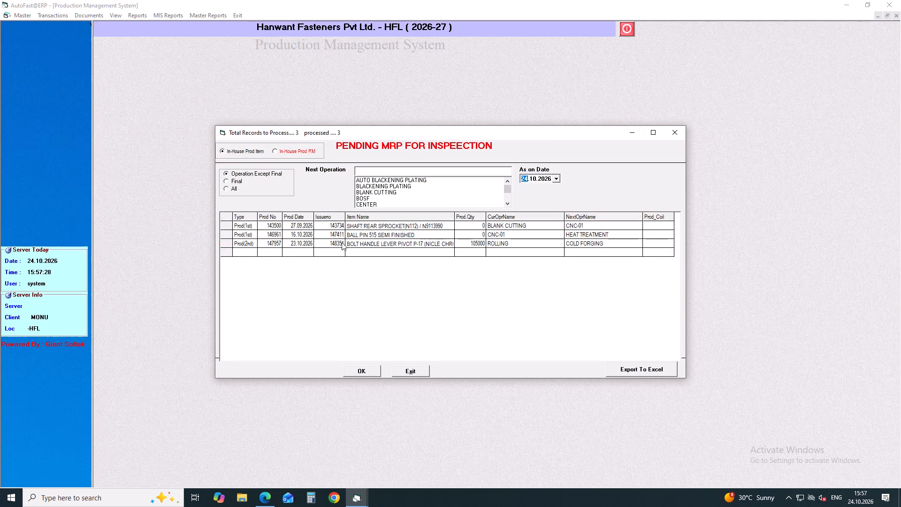
# Finalise pending production 147957 for issue 148351 with 105000 OK pieces, save it, and close the pending inspection list.
pyautogui.click(341, 242)
pyautogui.press('Return')
pyautogui.press('Return')
pyautogui.press('Return')
pyautogui.press('Return')
pyautogui.press('Return')
pyautogui.press('Return')
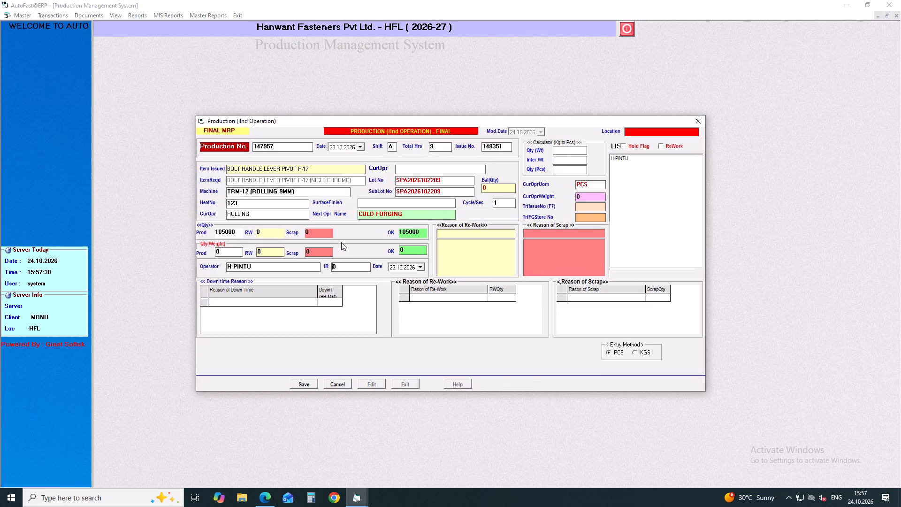
pyautogui.press('Return')
pyautogui.press('Return')
pyautogui.press('Return')
pyautogui.press('Return')
pyautogui.press('Return')
pyautogui.press('Return')
pyautogui.press('Return')
pyautogui.press('Return')
pyautogui.press('Return')
pyautogui.press('Return')
pyautogui.press('Return')
pyautogui.press('Return')
pyautogui.press('Return')
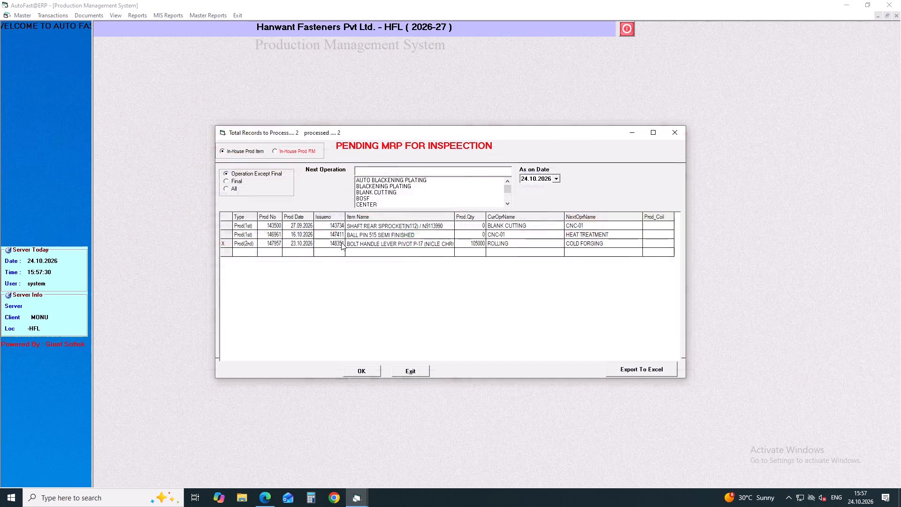
pyautogui.click(673, 130)
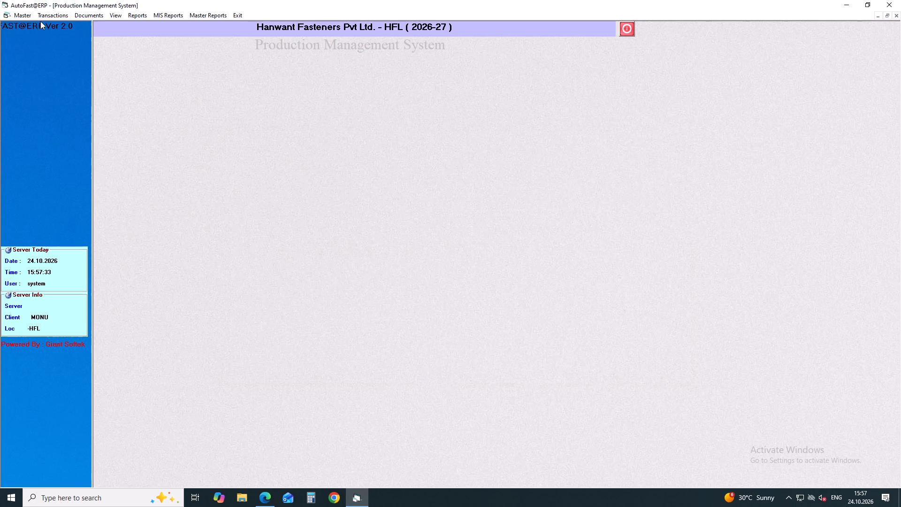
# Leave the Production Management module and open the Finished Goods Store module.
pyautogui.click(236, 15)
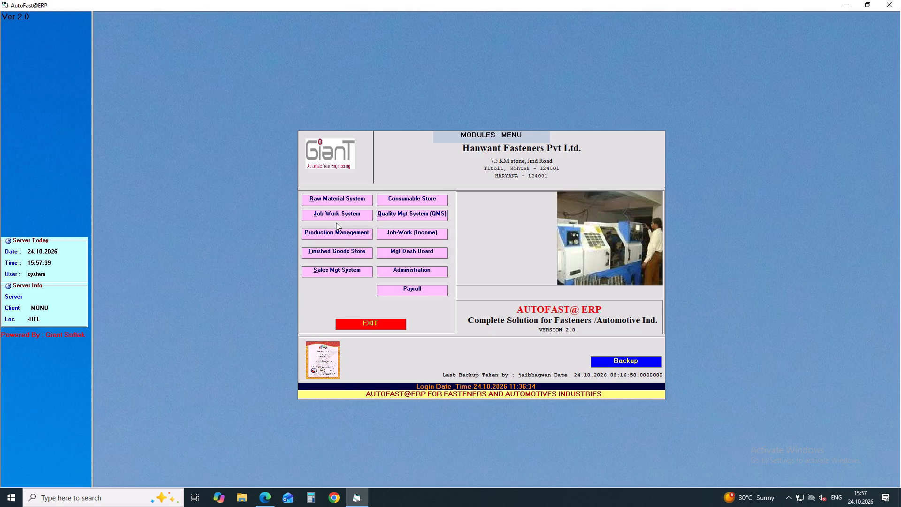
pyautogui.click(335, 253)
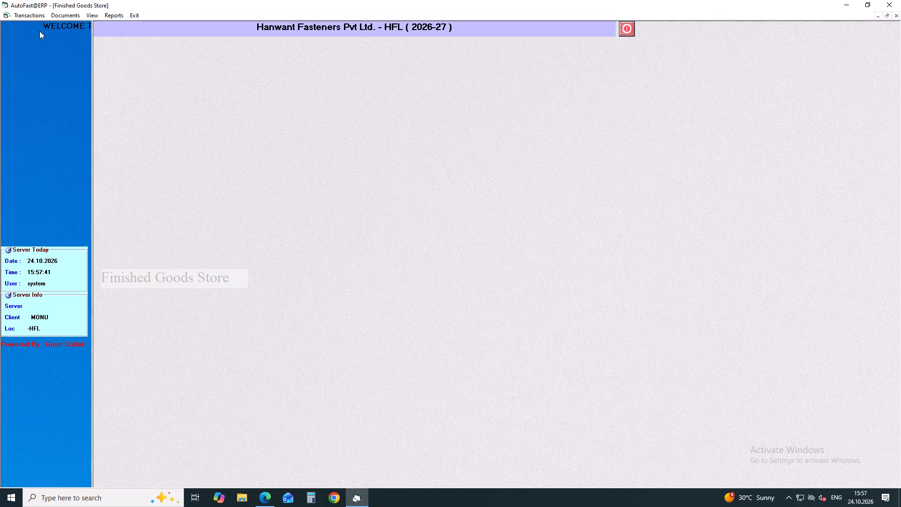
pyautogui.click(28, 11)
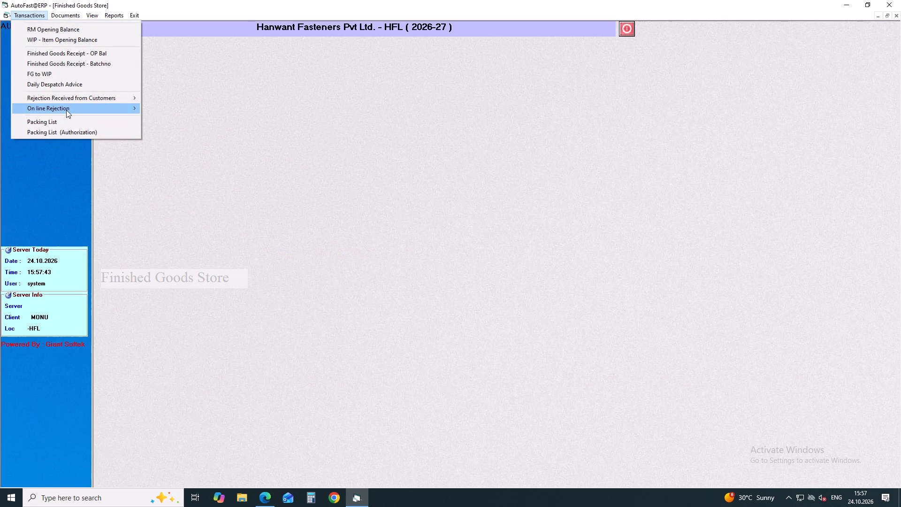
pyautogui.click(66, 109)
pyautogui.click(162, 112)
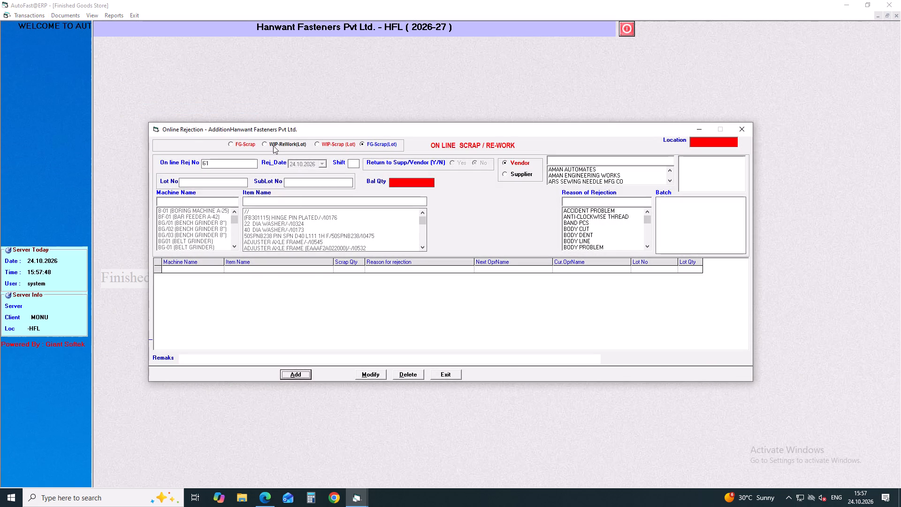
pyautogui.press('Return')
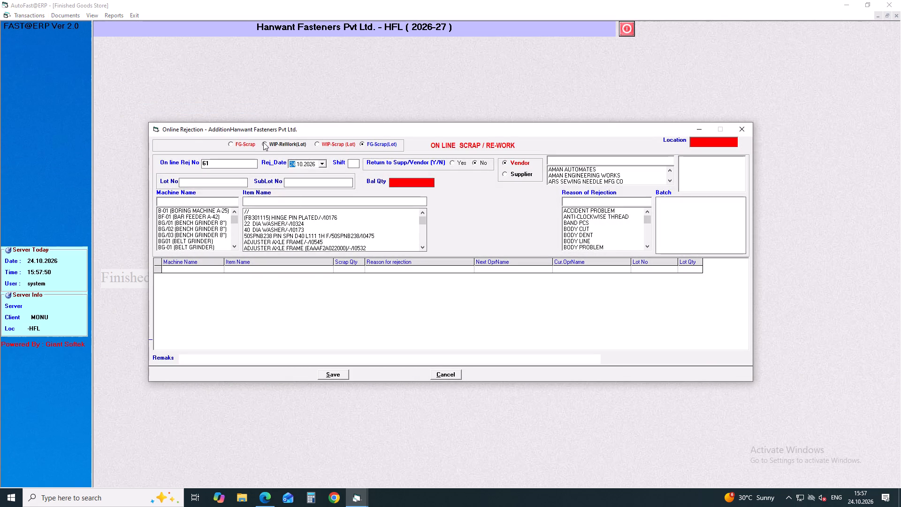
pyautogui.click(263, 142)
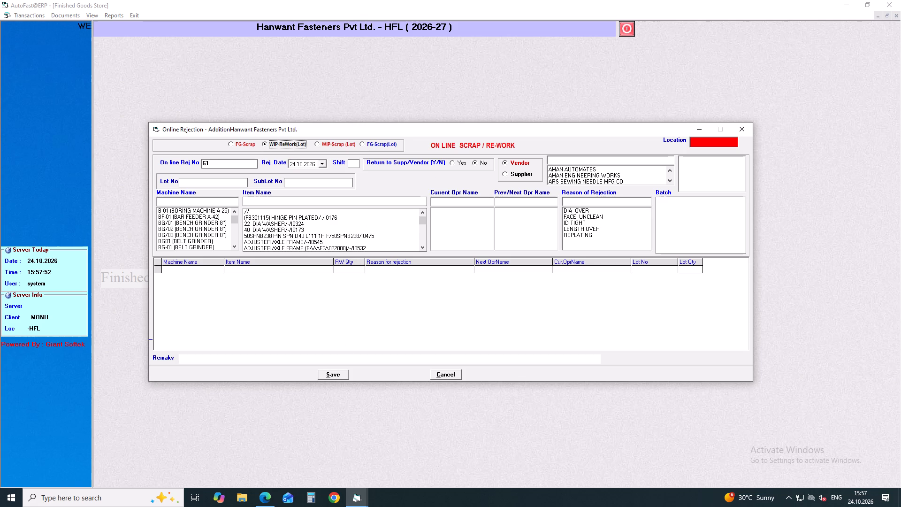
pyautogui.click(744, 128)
# Start an online rejection entry of type WIP-ReWork(Lot) dated 24.10.2026 with shift A.
pyautogui.click(34, 15)
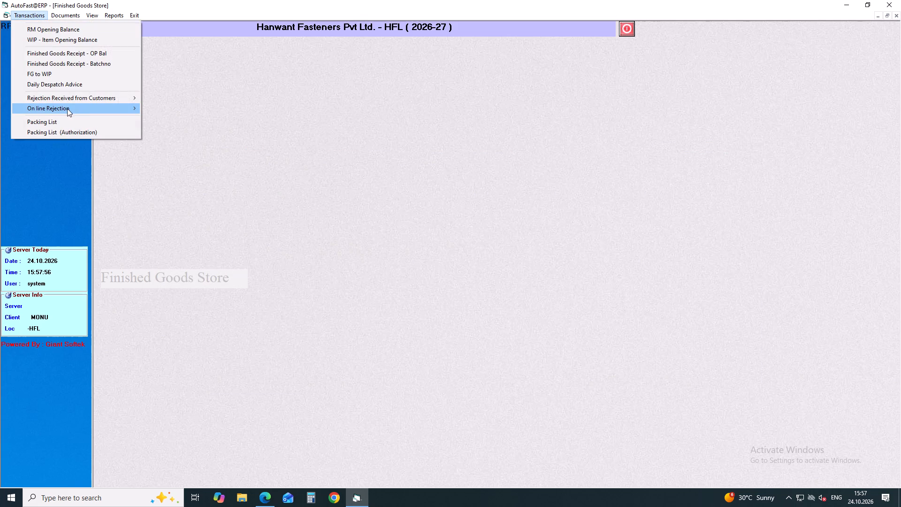
pyautogui.click(183, 105)
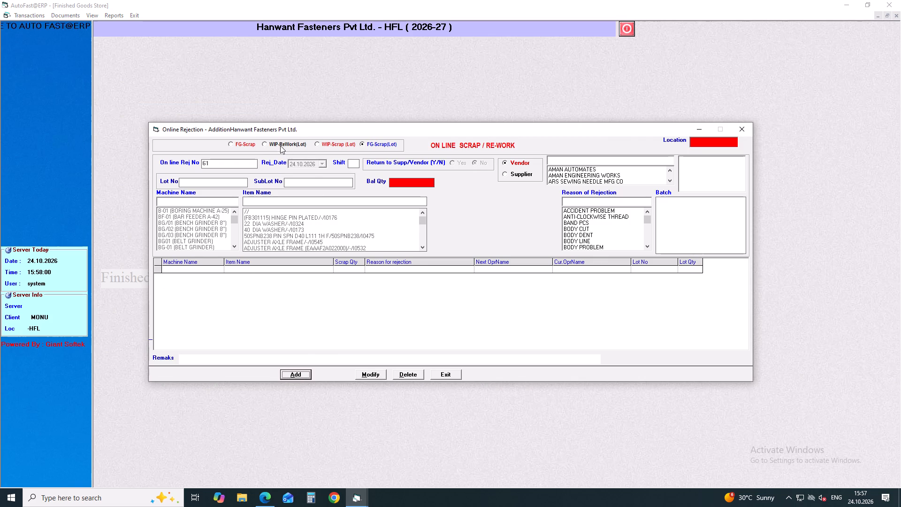
pyautogui.click(266, 143)
pyautogui.click(295, 375)
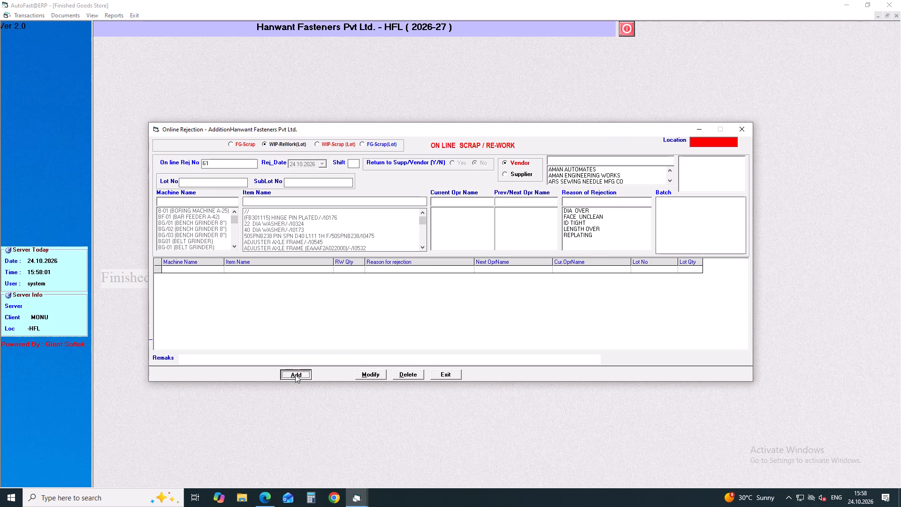
pyautogui.press('Return')
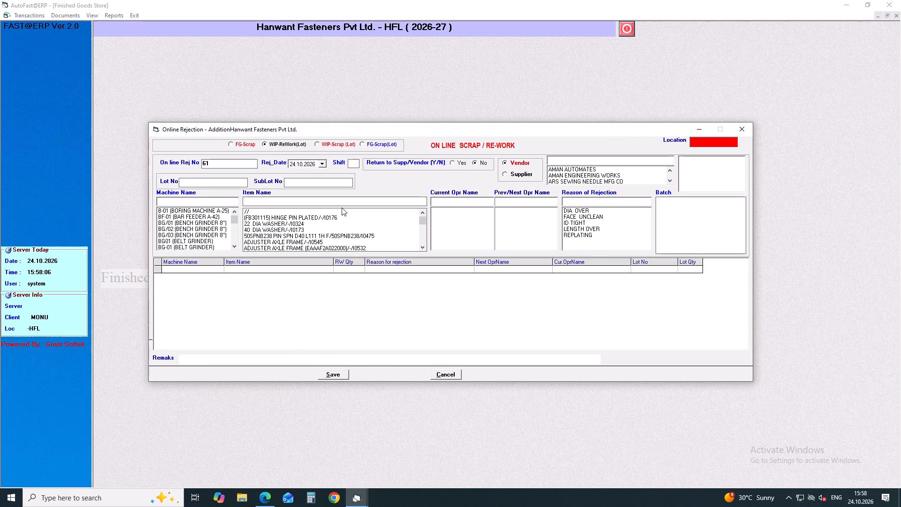
pyautogui.press('a')
pyautogui.press('Return')
pyautogui.press('Return')
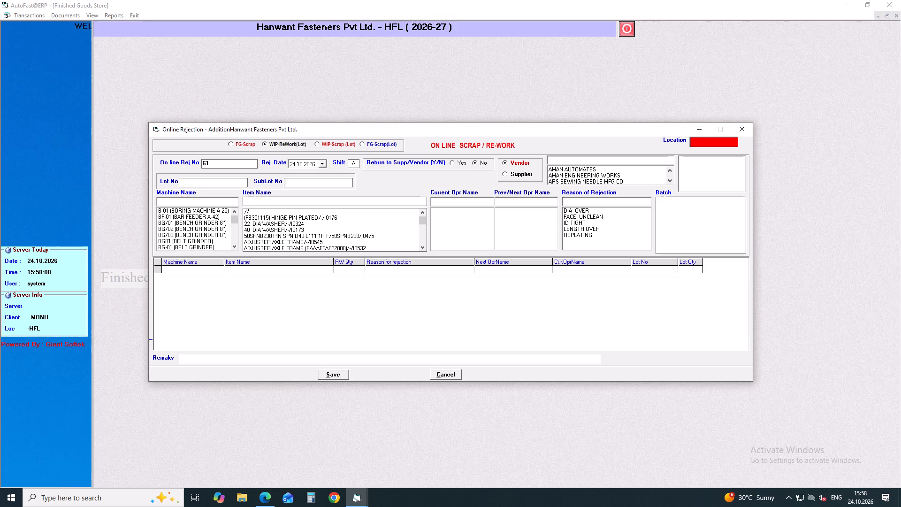
# Set the rework entry's machine to PDI-1 and its item to BOLT HANDLE LEVER PIVOT P-17 (NICLE CHROME).
pyautogui.press('Return')
pyautogui.press('Return')
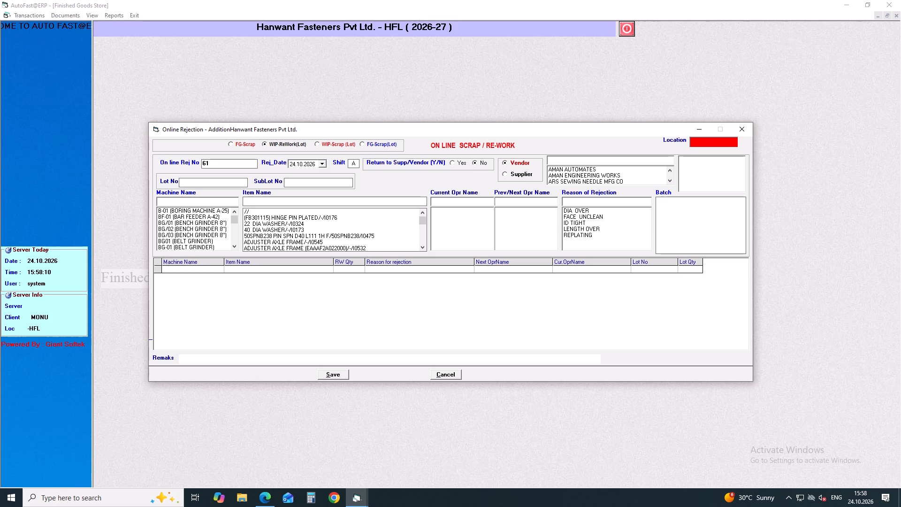
pyautogui.press('p')
pyautogui.write('di')
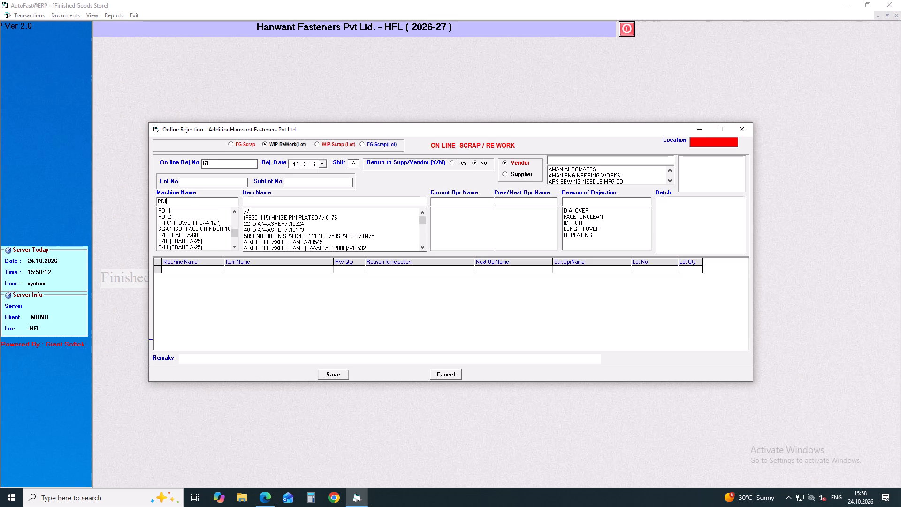
pyautogui.press('Down')
pyautogui.press('Return')
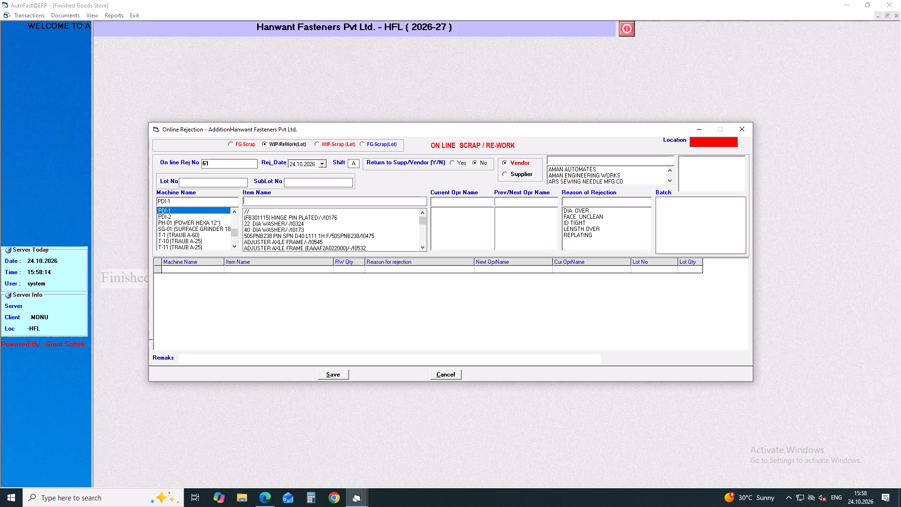
pyautogui.write('bolt han')
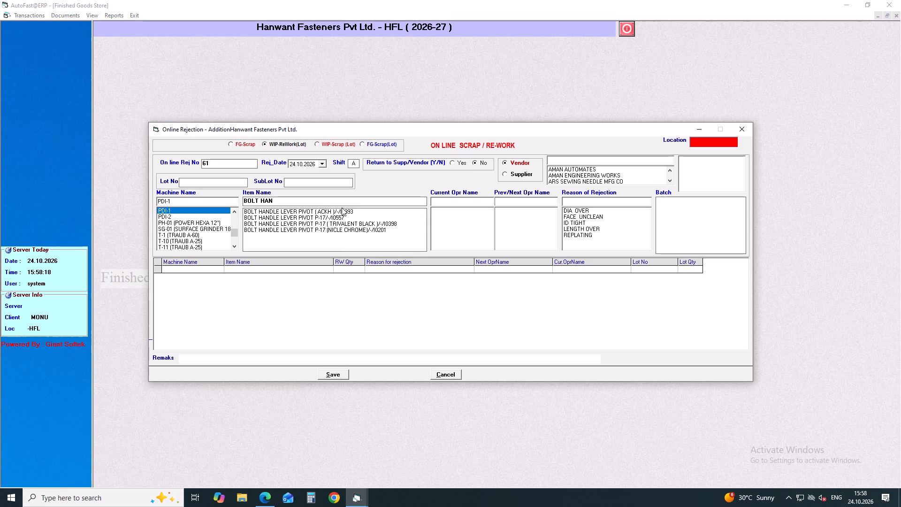
pyautogui.press('Down')
pyautogui.press('Down')
pyautogui.press('Down')
pyautogui.press('Down')
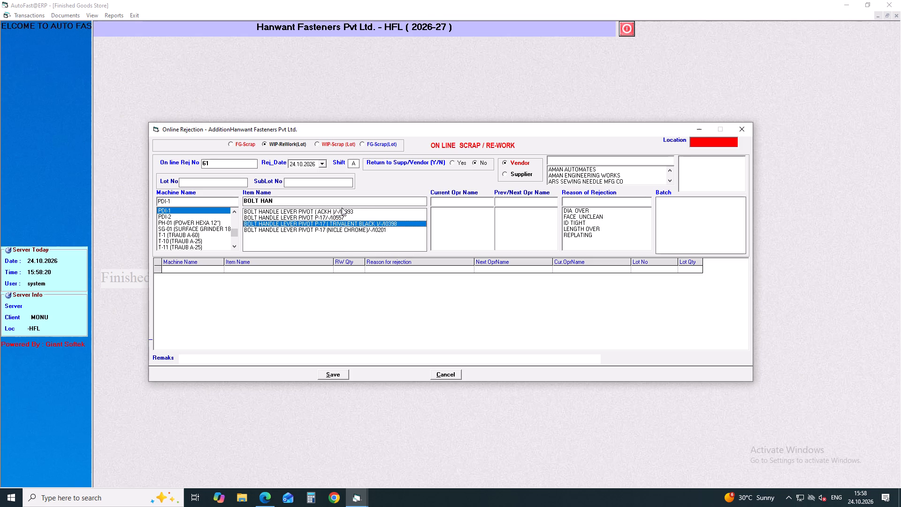
pyautogui.press('Down')
pyautogui.press('Return')
# Set the current operation to COLD FORGING and the previous/next operation to NICKLE CHROME PLATING.
pyautogui.press('Down')
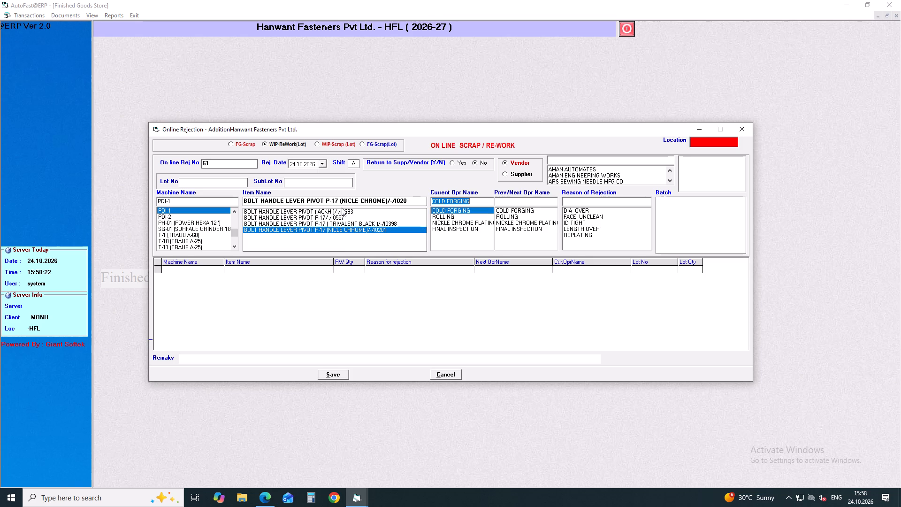
pyautogui.press('Return')
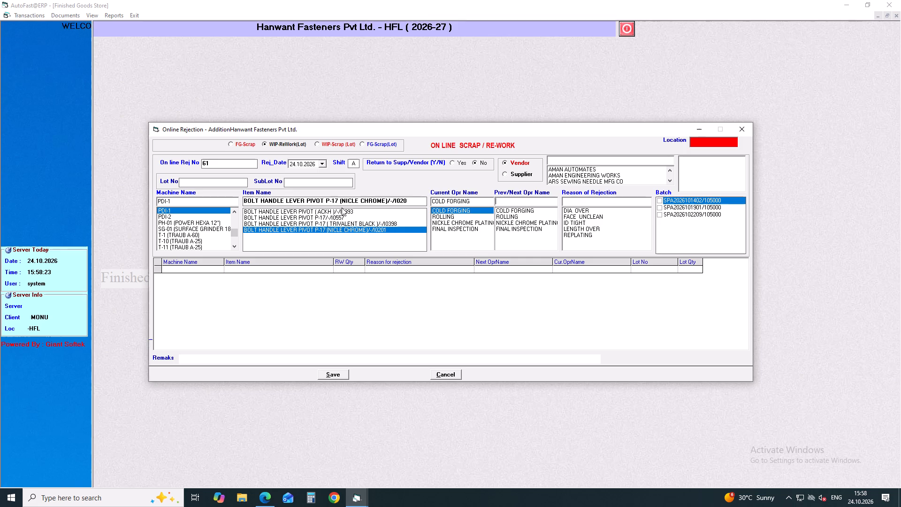
pyautogui.press('Down')
pyautogui.press('Down')
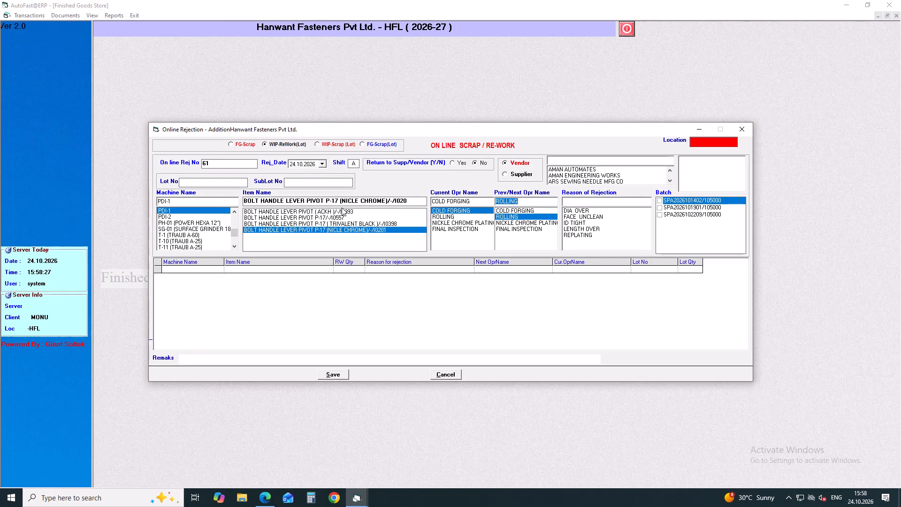
pyautogui.press('Down')
pyautogui.press('Return')
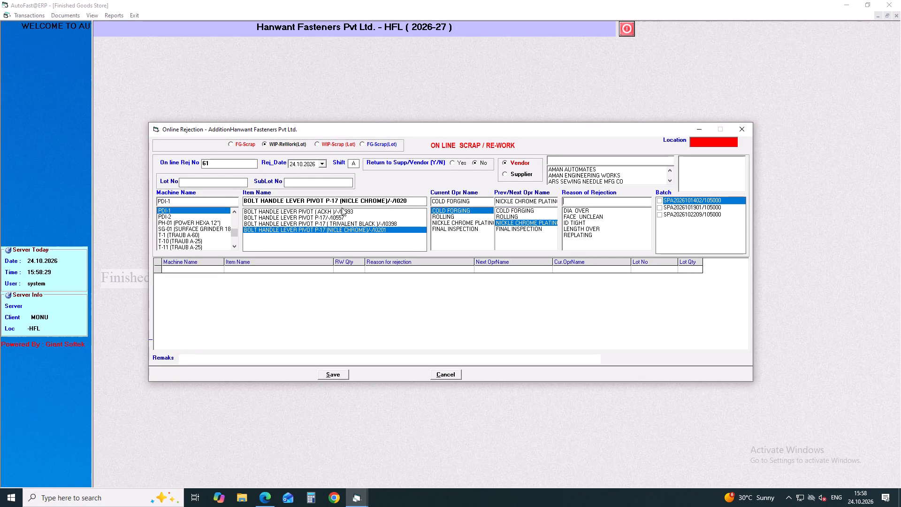
pyautogui.press('Down')
pyautogui.press('Down')
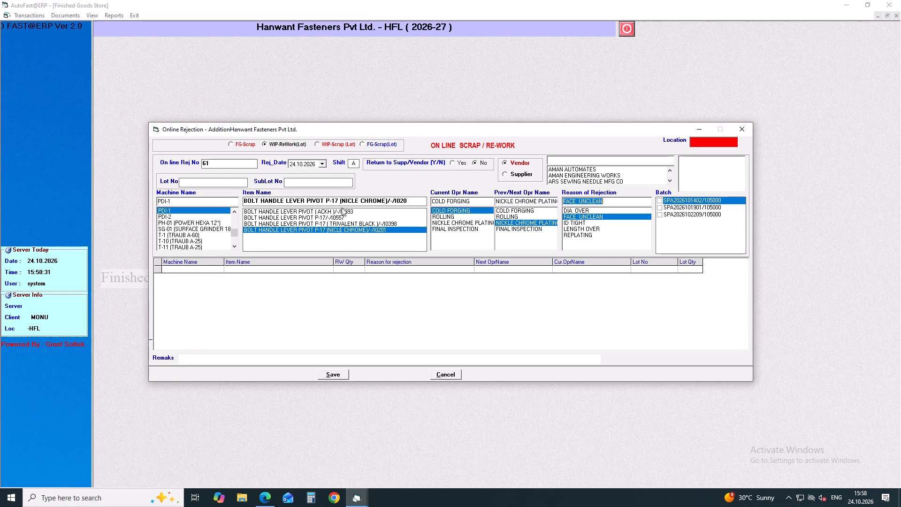
pyautogui.press('Down')
pyautogui.press('Down')
pyautogui.press('Down')
pyautogui.press('Return')
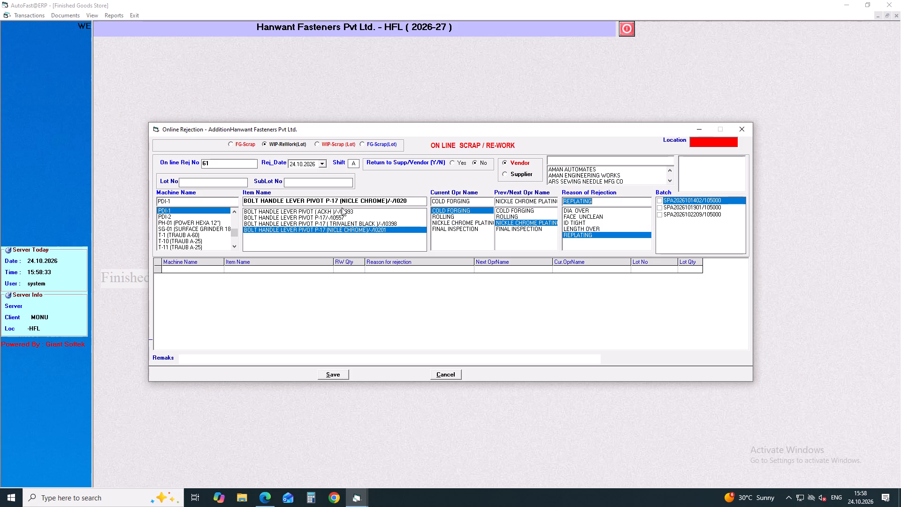
pyautogui.click(660, 200)
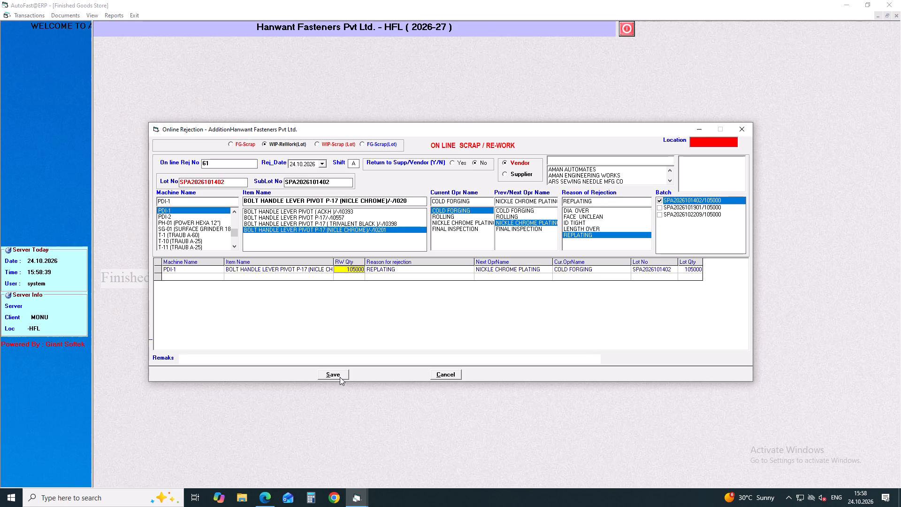
pyautogui.click(565, 223)
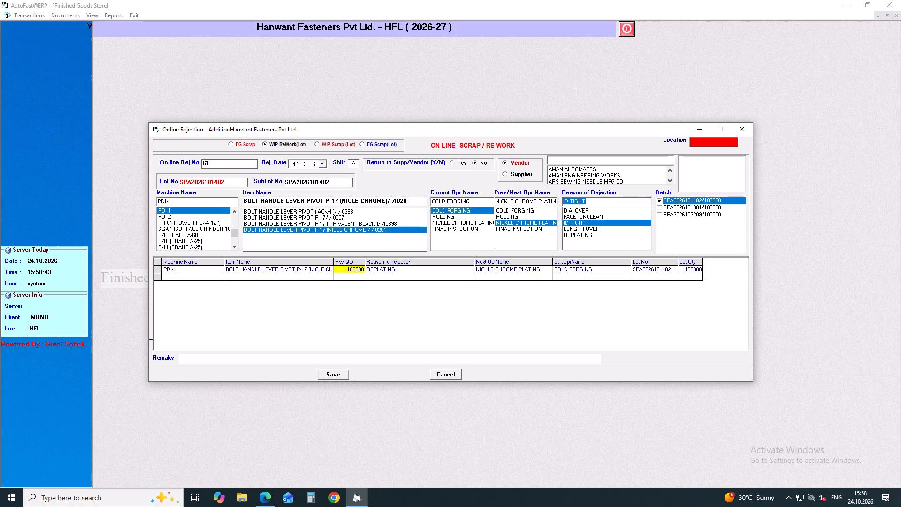
pyautogui.click(570, 218)
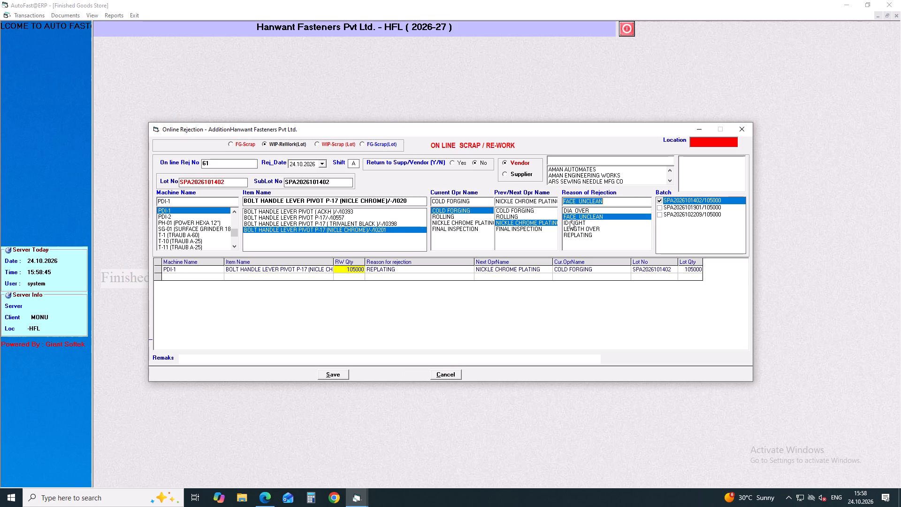
pyautogui.click(334, 373)
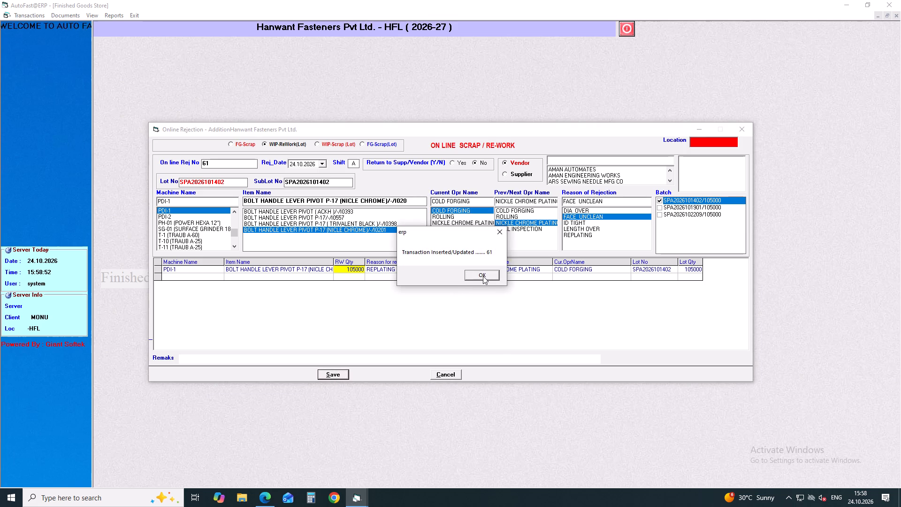
pyautogui.click(483, 276)
# Start another WIP rework entry dated 24.10.2026, shift A, for machine PDI-1 and item BOLT HANDLE LEVER PIVOT P-17 (NICLE CHROME).
pyautogui.press('Return')
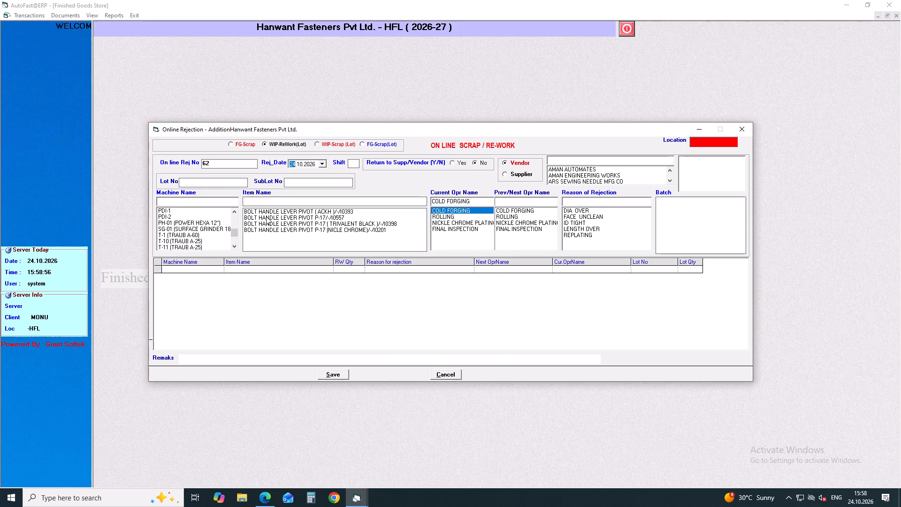
pyautogui.press('Return')
pyautogui.press('a')
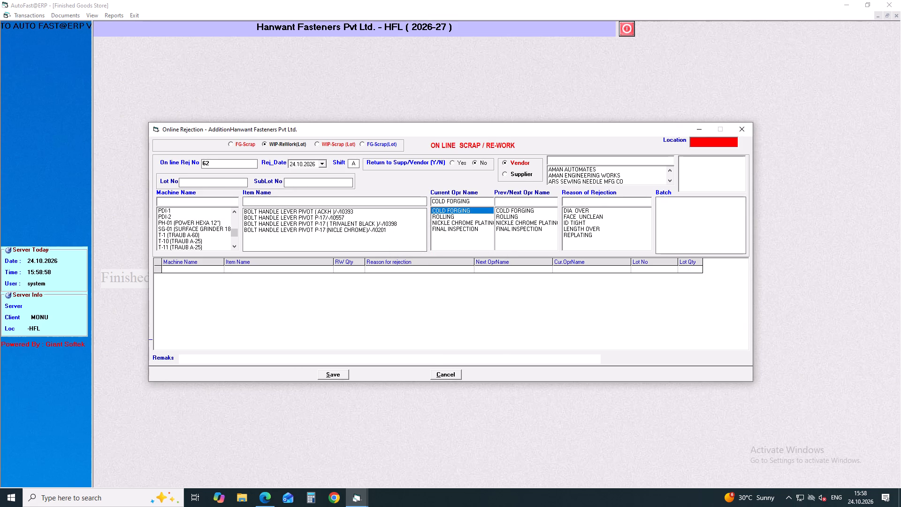
pyautogui.press('Return')
pyautogui.press('Return')
pyautogui.press('Return')
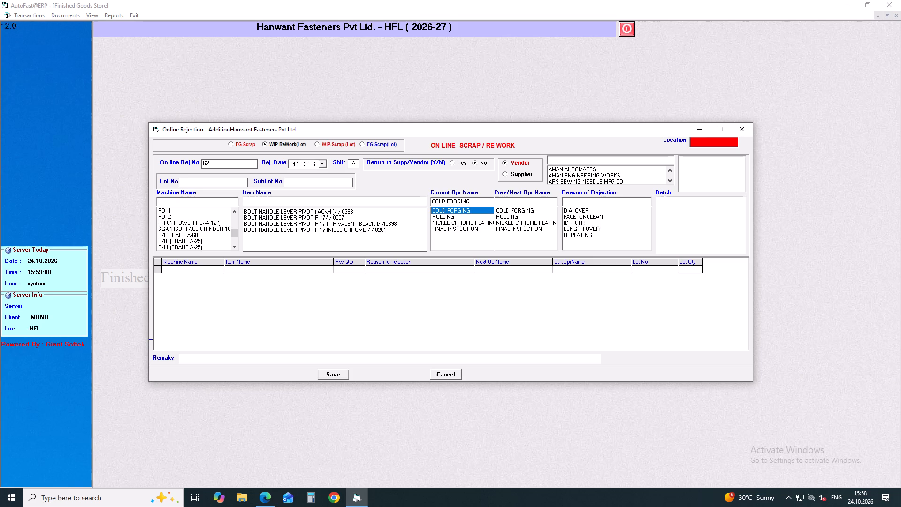
pyautogui.write('pdi')
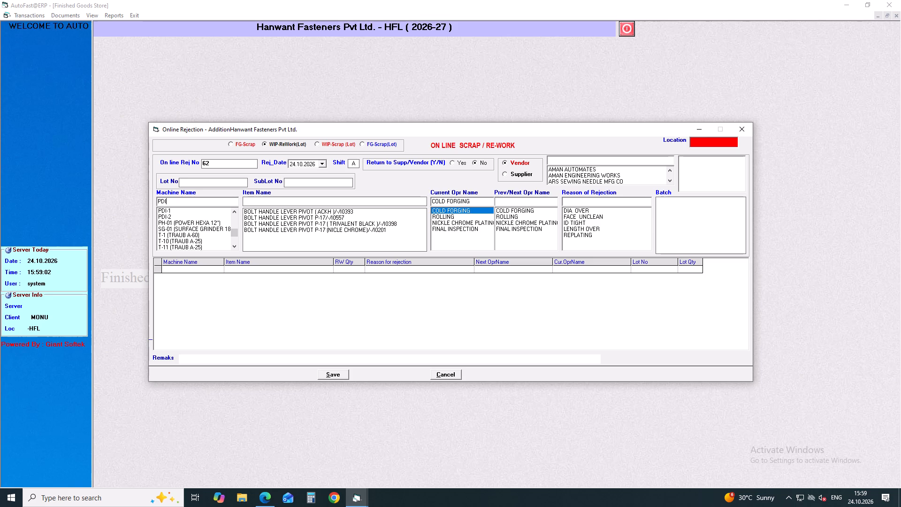
pyautogui.press('Down')
pyautogui.press('Return')
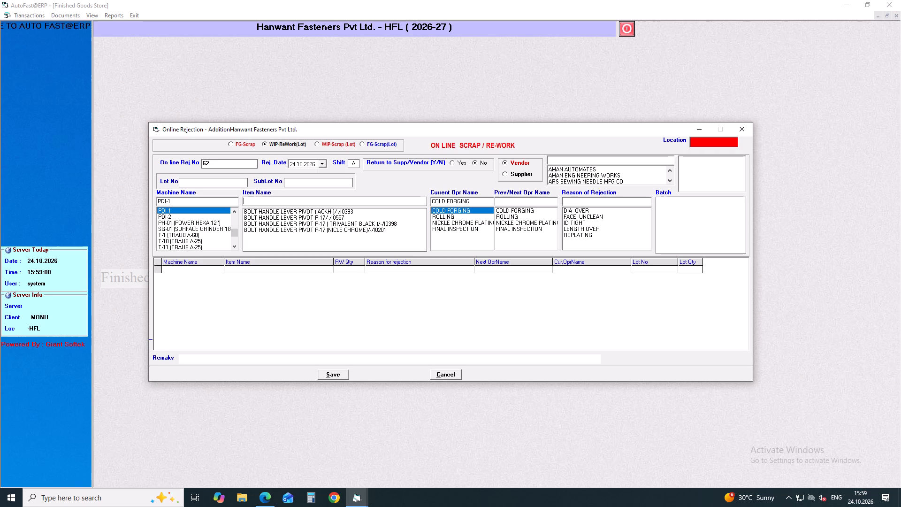
pyautogui.press('Down')
pyautogui.press('Down')
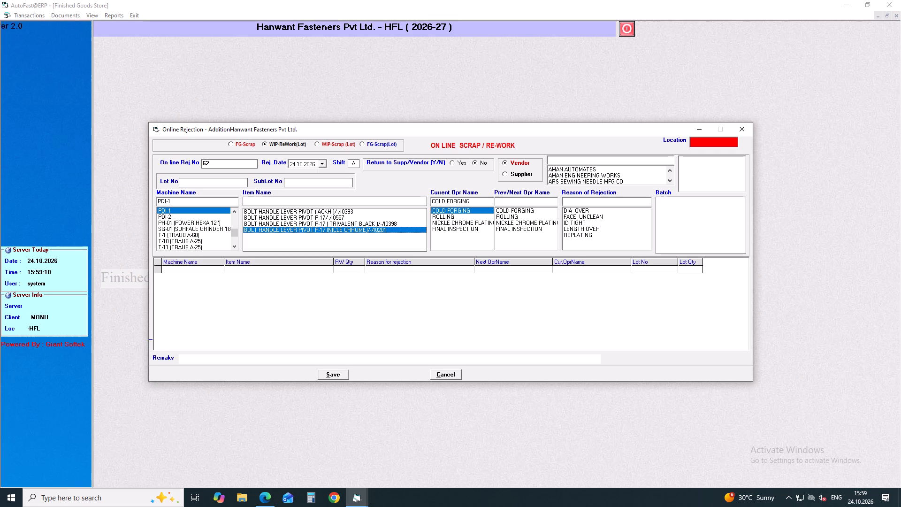
pyautogui.press('Return')
# Set this entry's current operation to COLD FORGING and its previous/next operation to NICKLE CHROME PLATING.
pyautogui.press('Down')
pyautogui.press('Return')
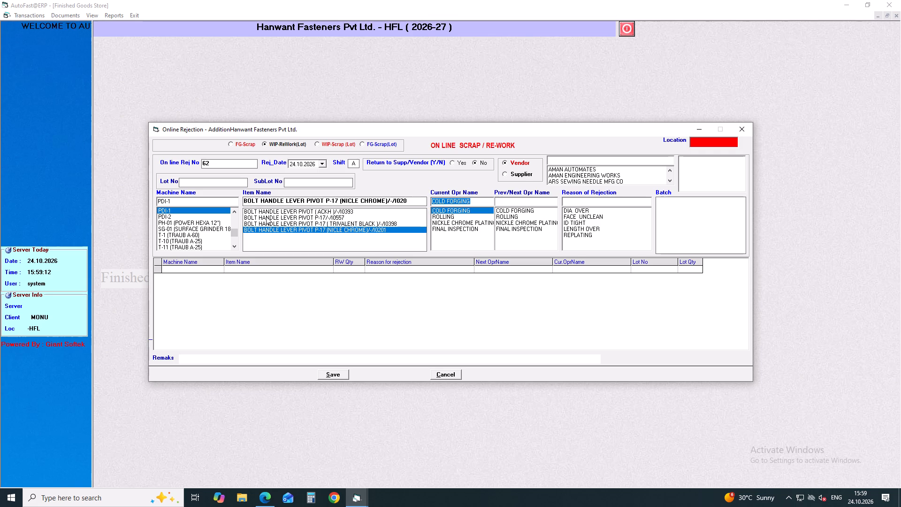
pyautogui.press('Down')
pyautogui.press('Down')
pyautogui.press('Down')
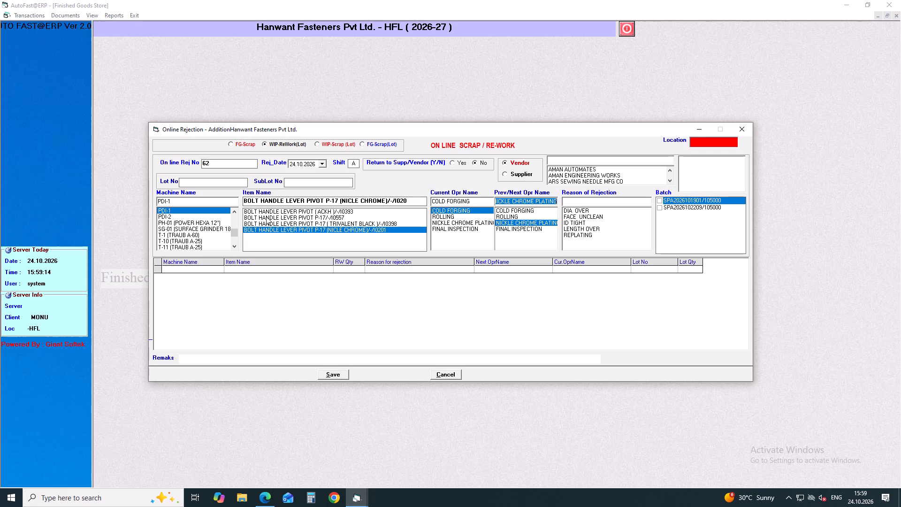
pyautogui.press('Return')
pyautogui.press('Down')
pyautogui.press('Down')
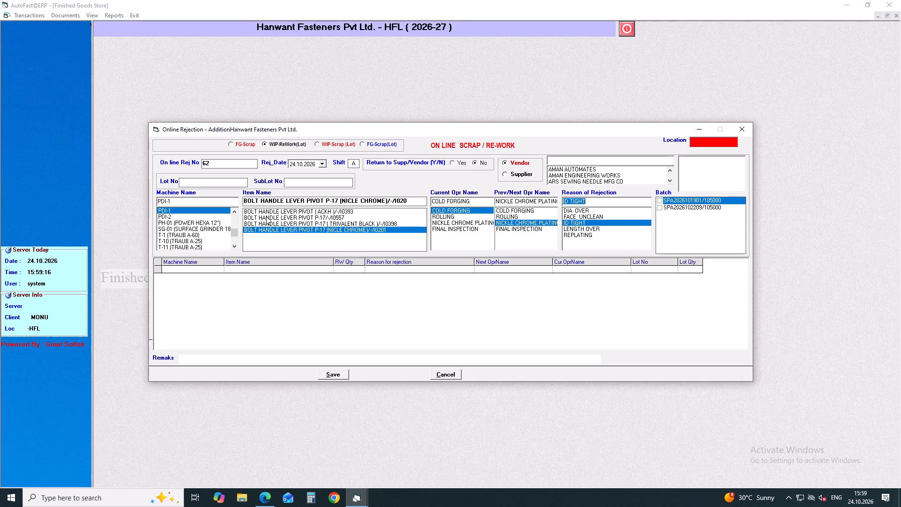
pyautogui.press('Up')
pyautogui.press('Return')
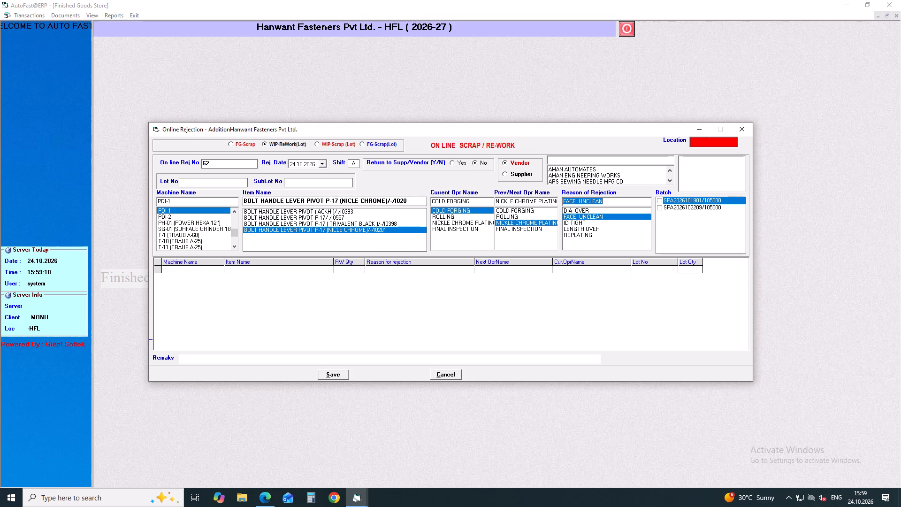
pyautogui.click(659, 201)
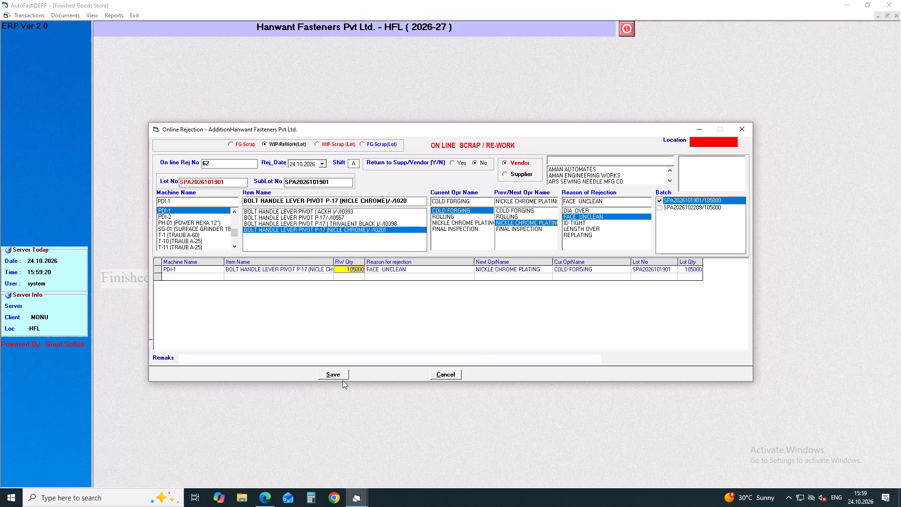
pyautogui.click(329, 374)
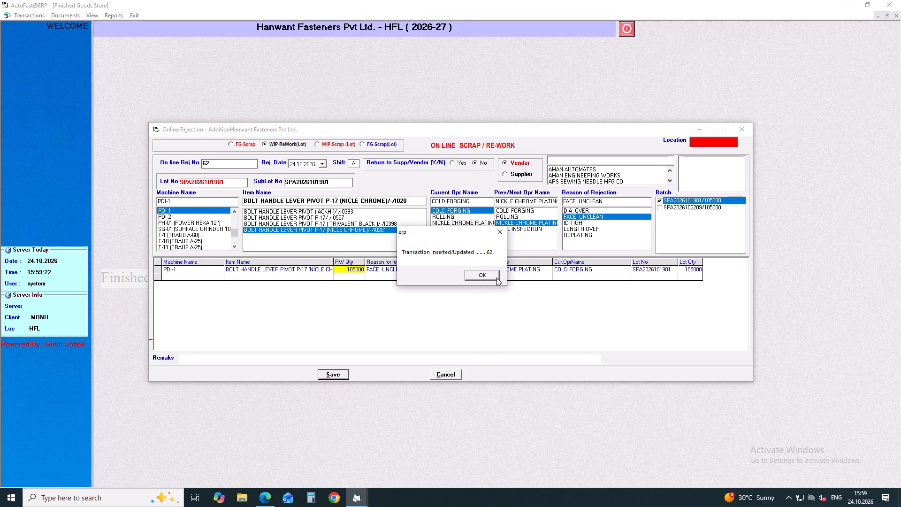
pyautogui.click(494, 277)
# Start a third WIP rework entry dated 24.10.2026, shift A, for machine PDI-1 and item BOLT HANDLE LEVER PIVOT P-17 (NICLE CHROME).
pyautogui.press('Return')
pyautogui.press('Return')
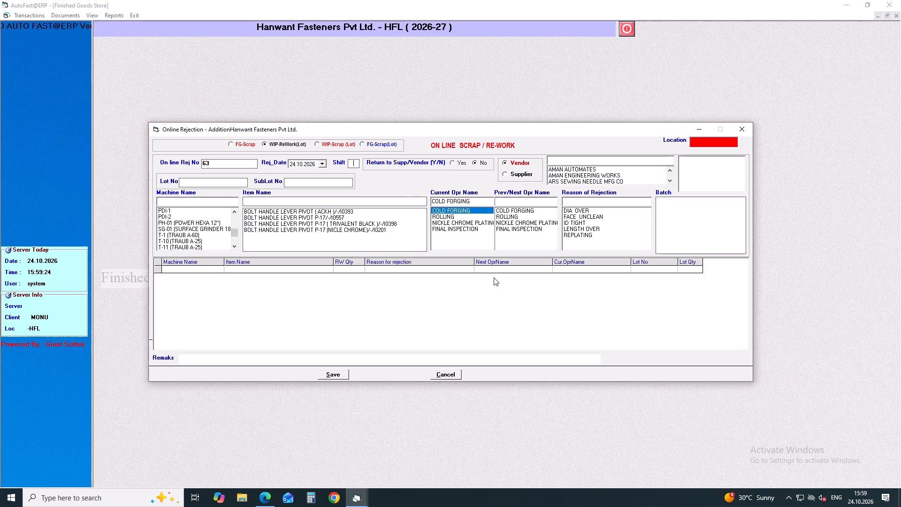
pyautogui.press('a')
pyautogui.press('Return')
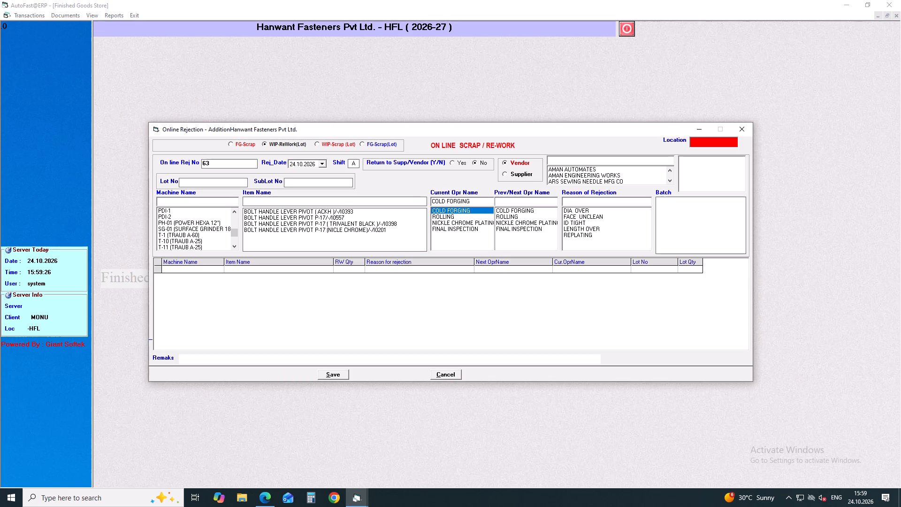
pyautogui.press('Return')
pyautogui.press('Return')
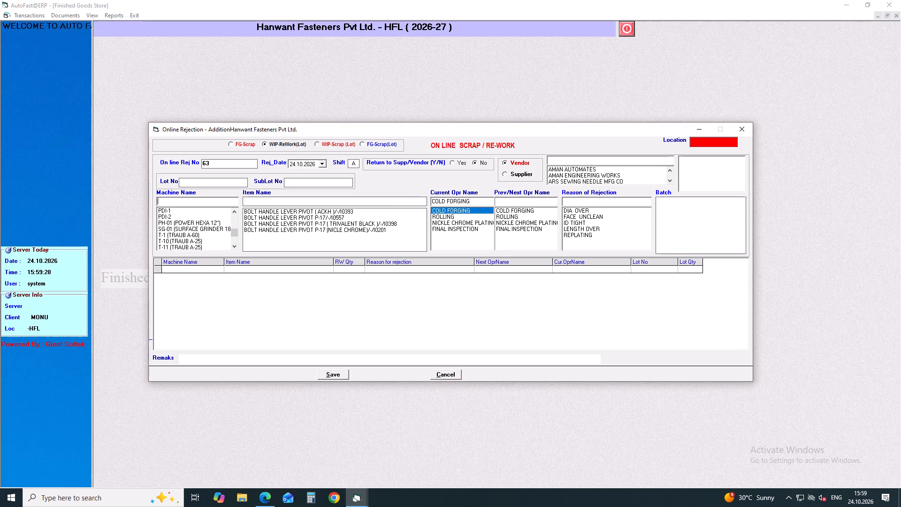
pyautogui.press('Down')
pyautogui.press('Return')
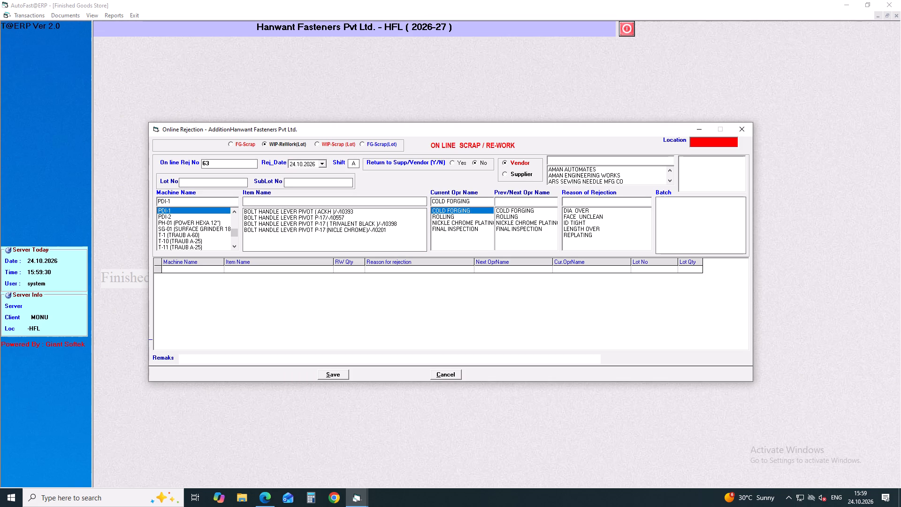
pyautogui.press('Down')
pyautogui.press('Down')
pyautogui.press('Return')
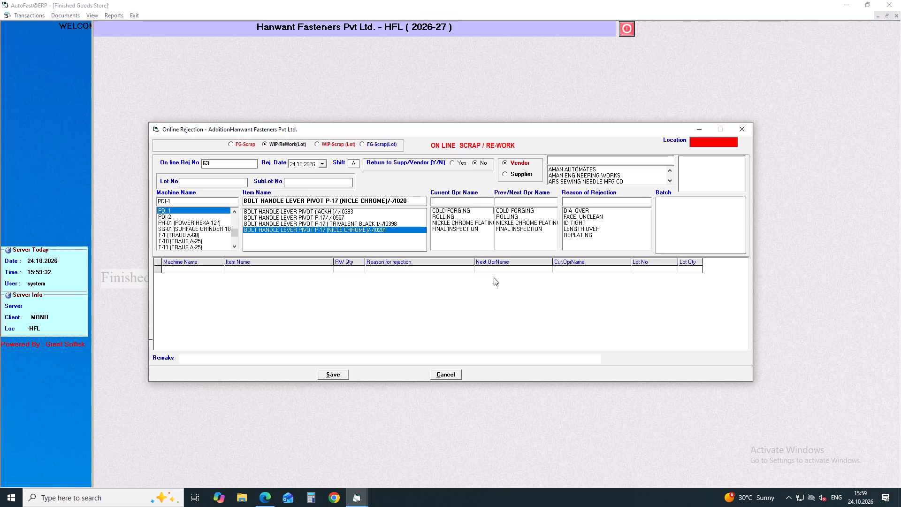
# Set the third entry's current operation to COLD FORGING and its previous/next operation to NICKLE CHROME PLATING.
pyautogui.press('Down')
pyautogui.press('Down')
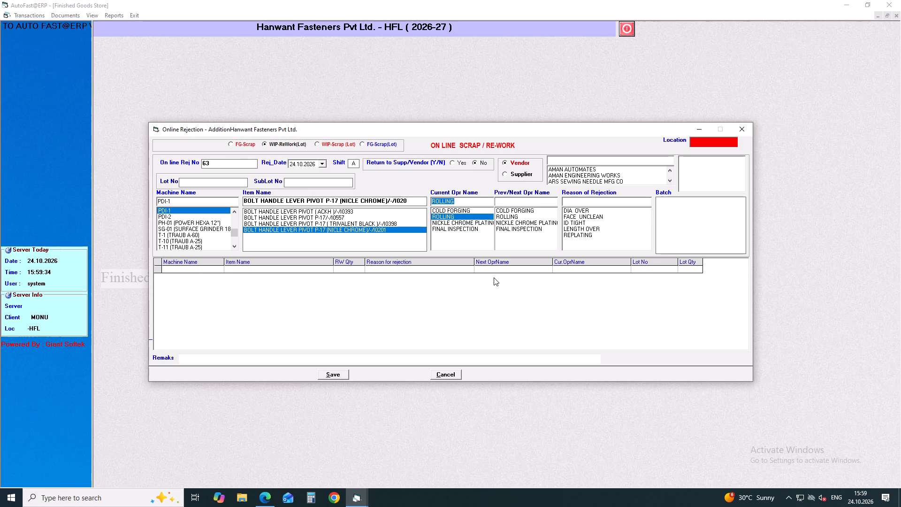
pyautogui.press('Up')
pyautogui.press('Return')
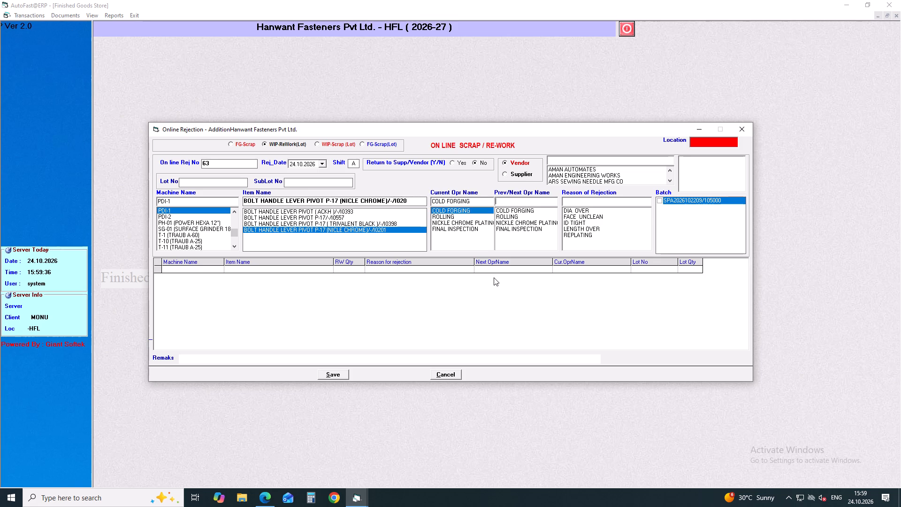
pyautogui.press('Down')
pyautogui.press('Down')
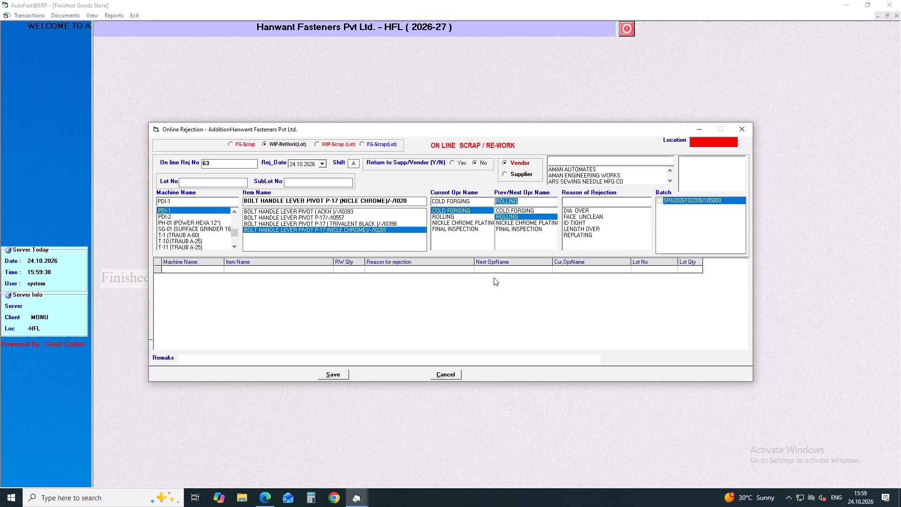
pyautogui.press('Down')
pyautogui.press('Return')
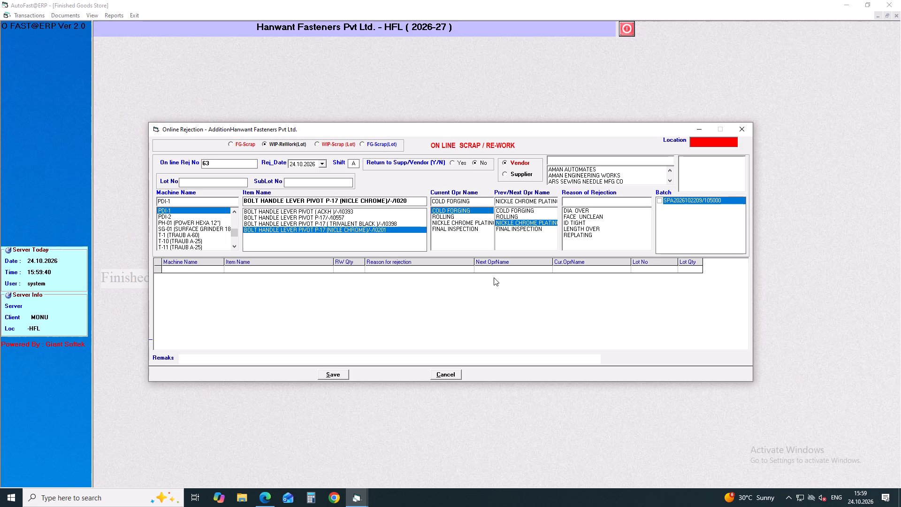
pyautogui.click(581, 214)
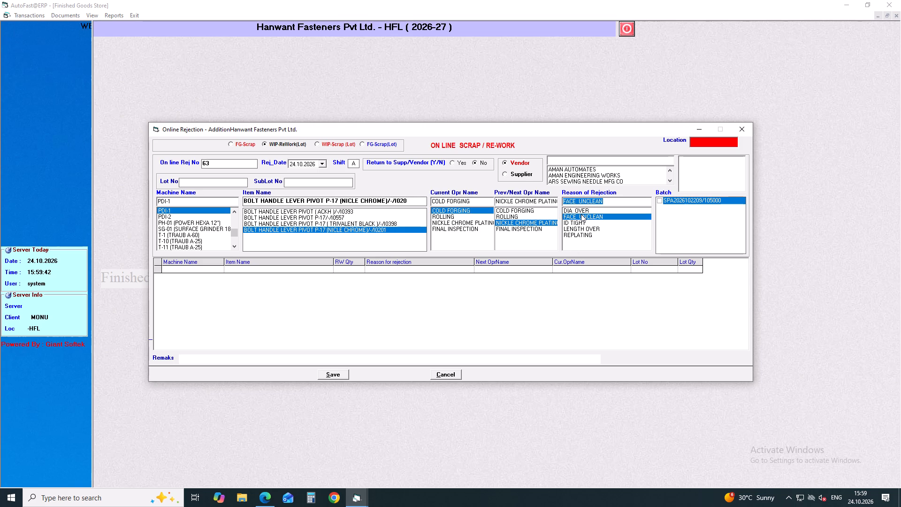
pyautogui.press('Return')
pyautogui.click(660, 200)
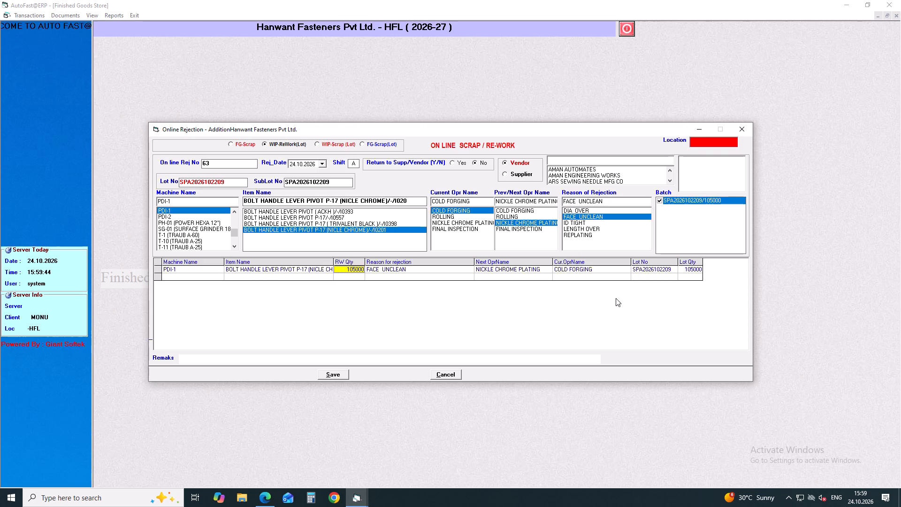
pyautogui.click(333, 374)
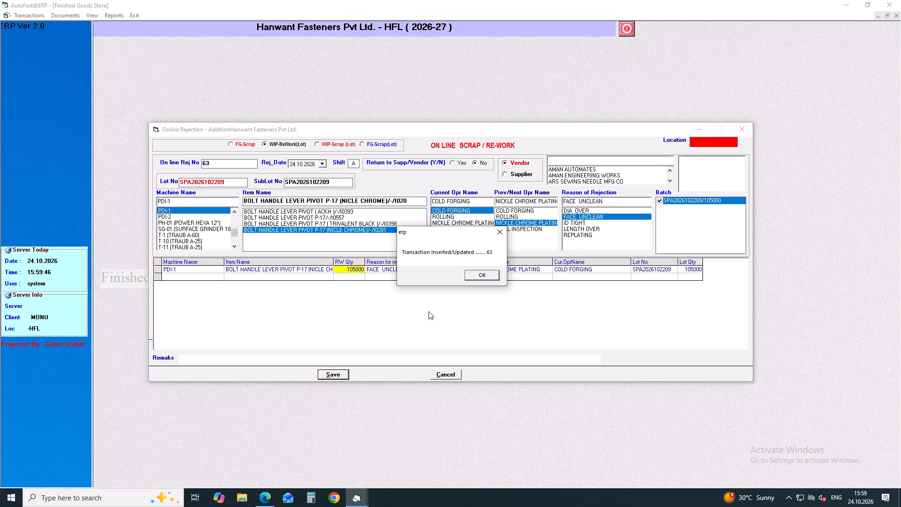
pyautogui.click(484, 276)
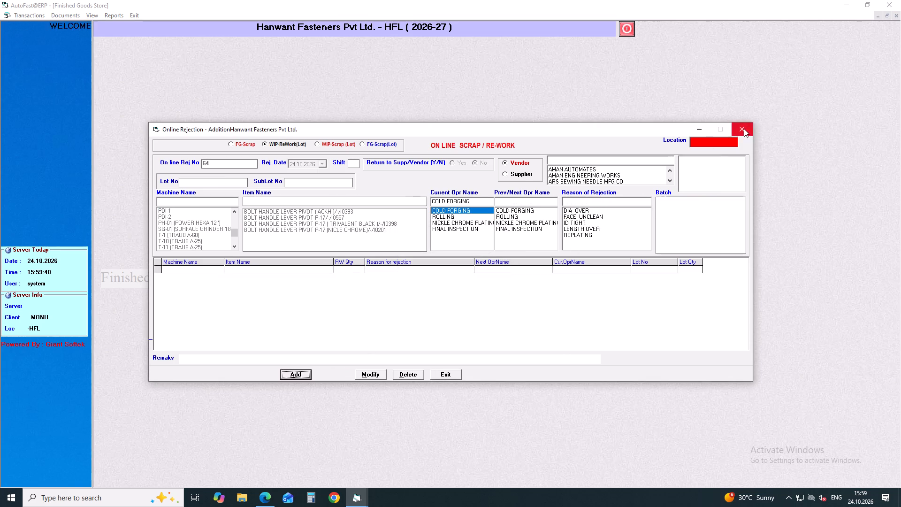
pyautogui.click(744, 129)
# In the Job Work System, start a second-operation job card against batch number for BOLT HANDLE LEVER PIVOT P-17 (NICLE CHROME).
pyautogui.click(138, 16)
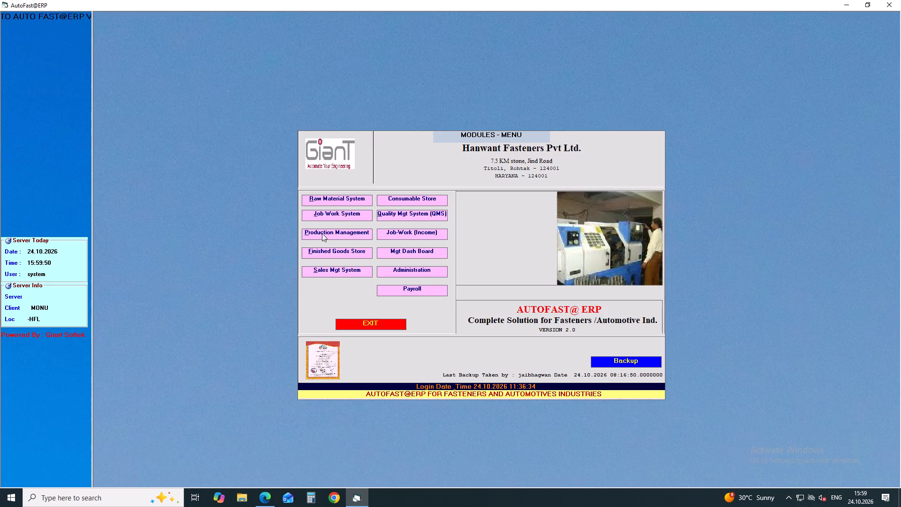
pyautogui.click(335, 214)
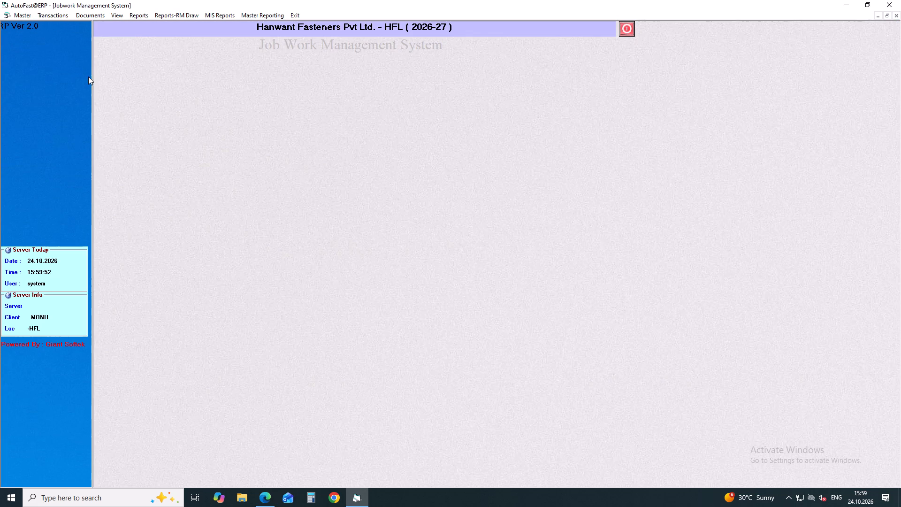
pyautogui.click(58, 15)
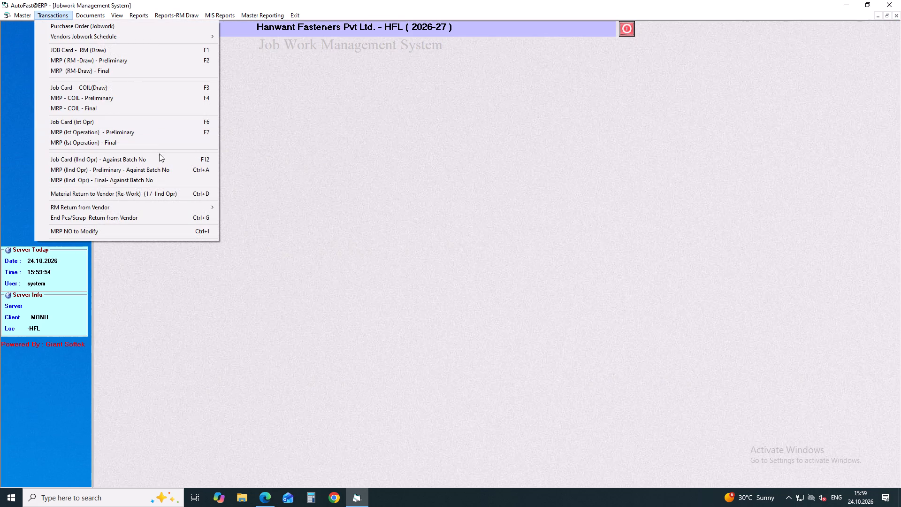
pyautogui.click(158, 158)
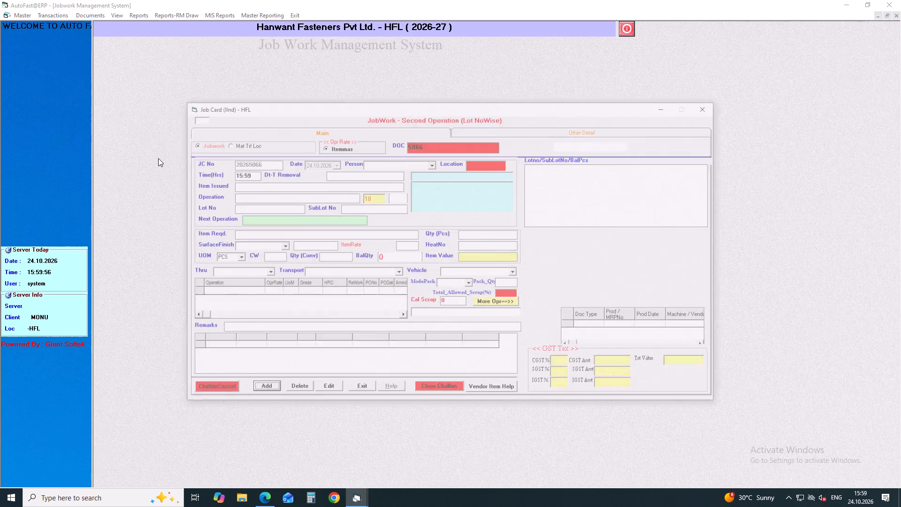
pyautogui.press('Return')
pyautogui.press('Return')
pyautogui.press('Down')
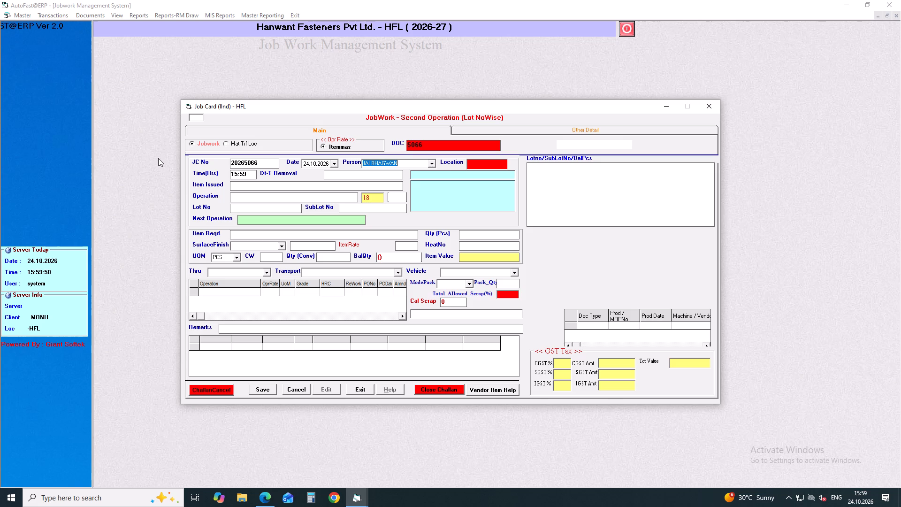
pyautogui.press('Return')
pyautogui.press('Return')
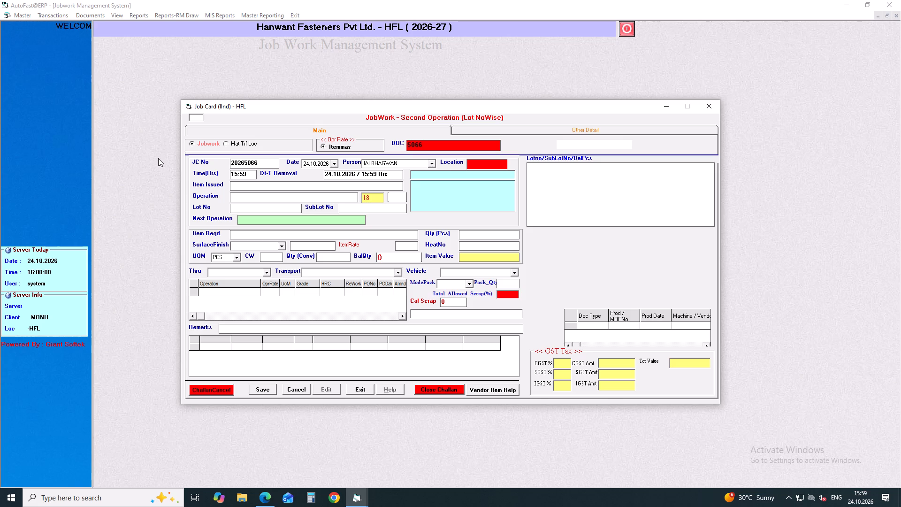
pyautogui.press('Return')
pyautogui.write('bolt han')
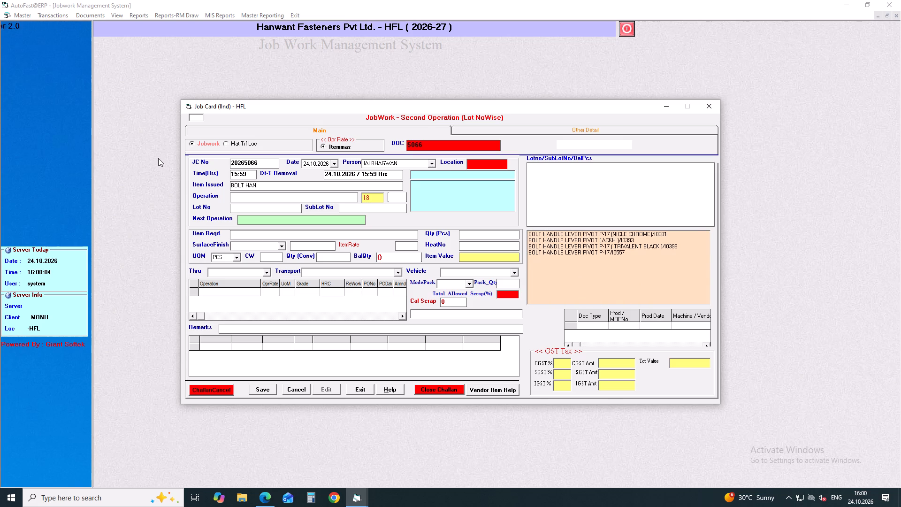
pyautogui.press('Down')
pyautogui.press('Down')
pyautogui.press('Return')
pyautogui.press('Return')
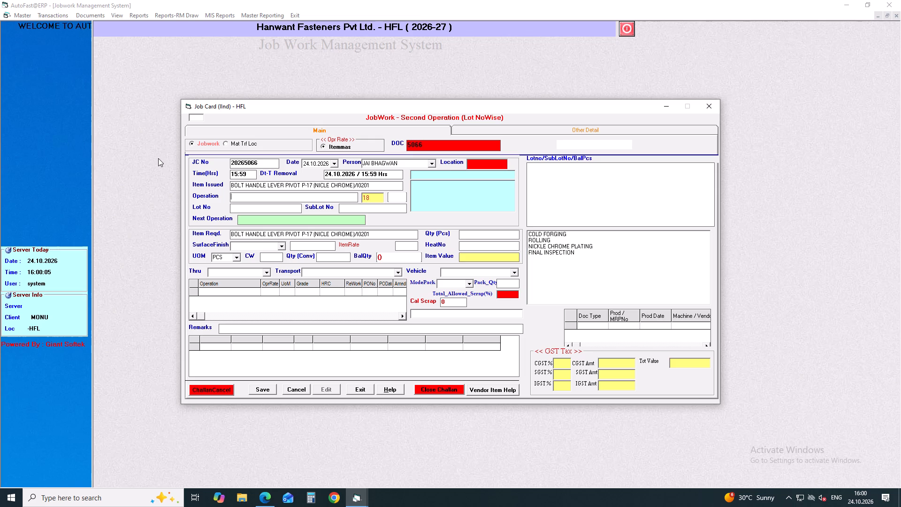
# Set the job card's operation to NICKLE CHROME PLATING and its vendor to VEE KAY INDUSTRIES.
pyautogui.press('Down')
pyautogui.press('Down')
pyautogui.press('Down')
pyautogui.press('Down')
pyautogui.press('Down')
pyautogui.press('Up')
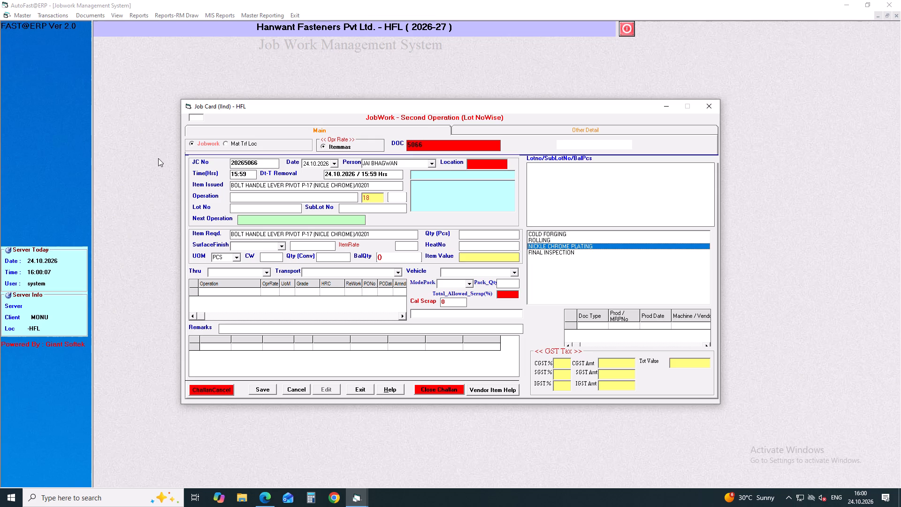
pyautogui.press('Return')
pyautogui.press('Down')
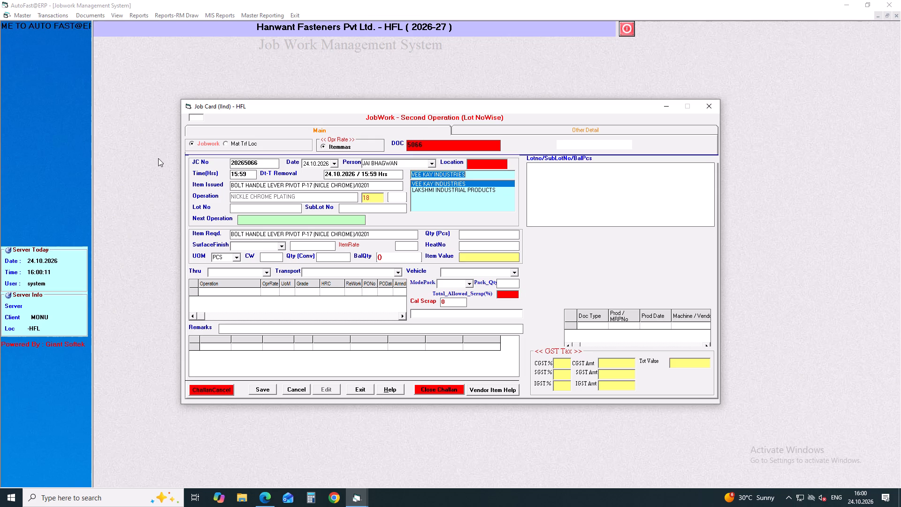
pyautogui.press('Return')
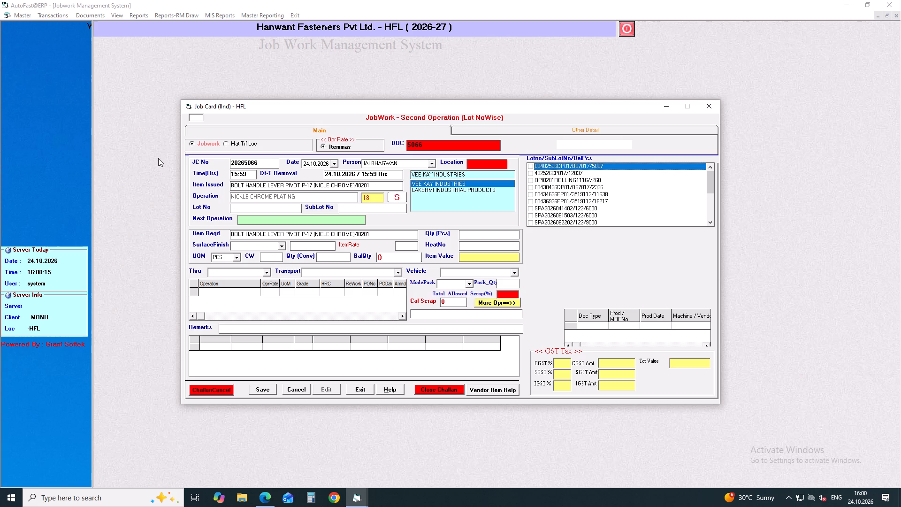
# Review the lots available for NICKLE CHROME PLATING, down to the end of the list, and close the job card without saving.
pyautogui.click(711, 220)
pyautogui.click(711, 220)
pyautogui.click(711, 220)
pyautogui.click(711, 220)
pyautogui.click(711, 220)
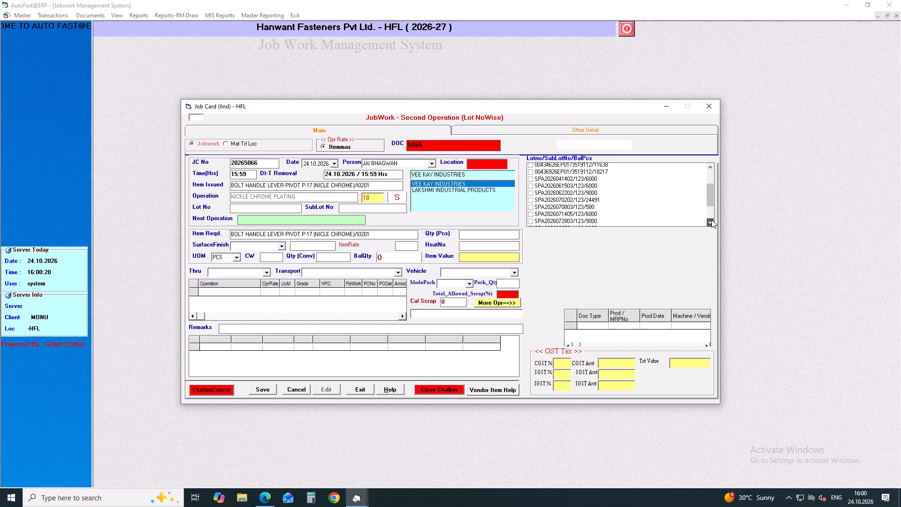
pyautogui.click(711, 220)
pyautogui.click(711, 220)
pyautogui.click(711, 220)
pyautogui.click(711, 220)
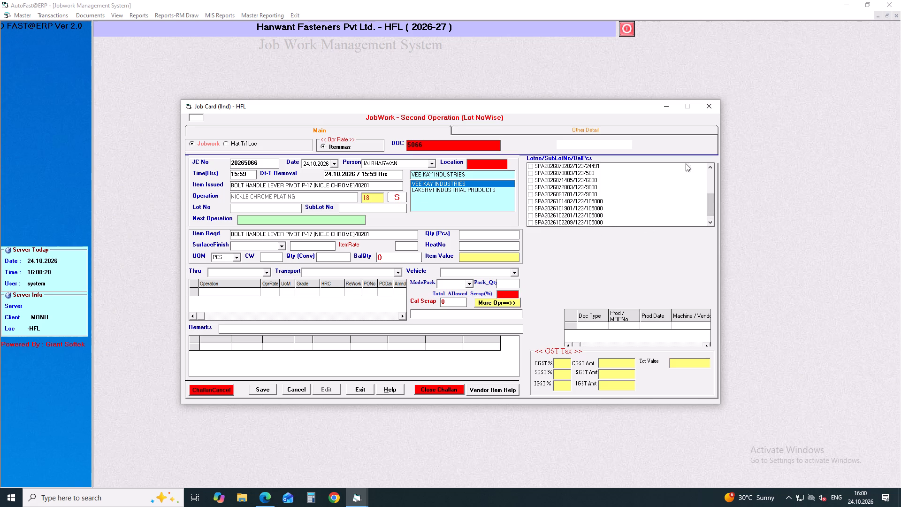
pyautogui.click(704, 112)
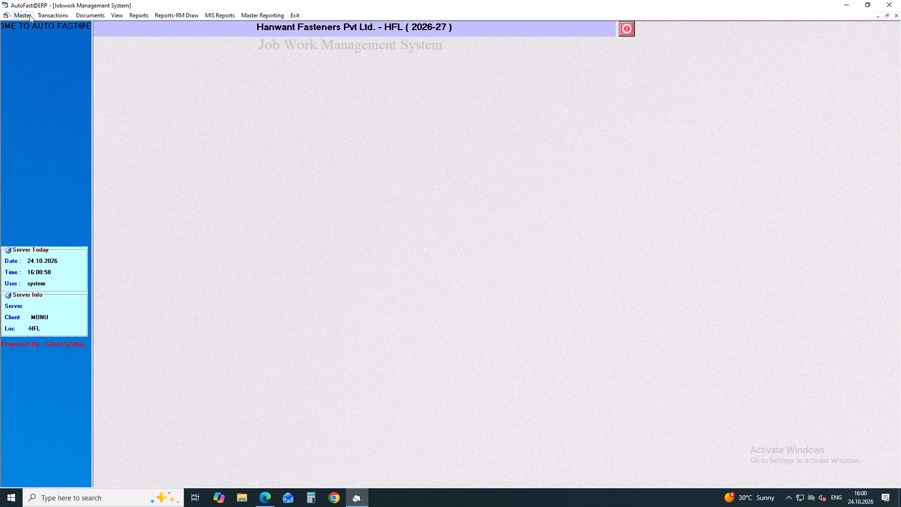
# Open the existing Item Master record of SCREW PAN 5 X 12.
pyautogui.click(46, 16)
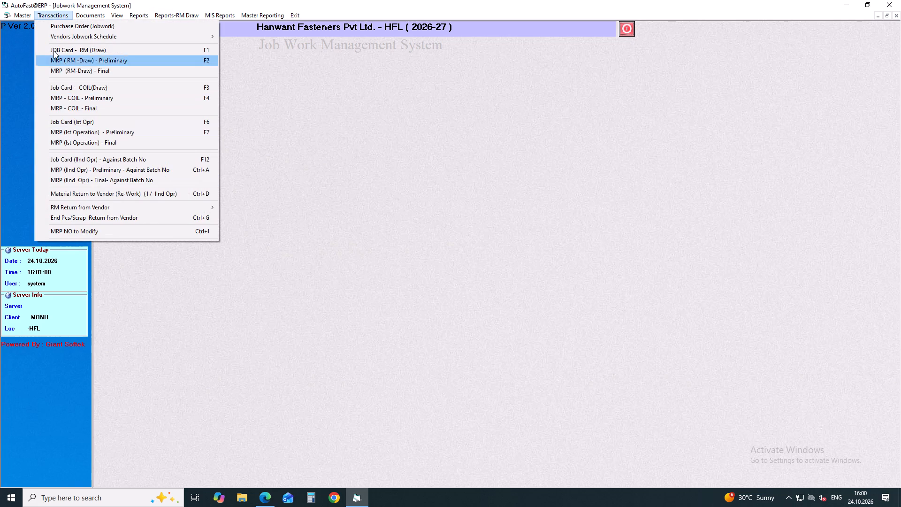
pyautogui.click(36, 70)
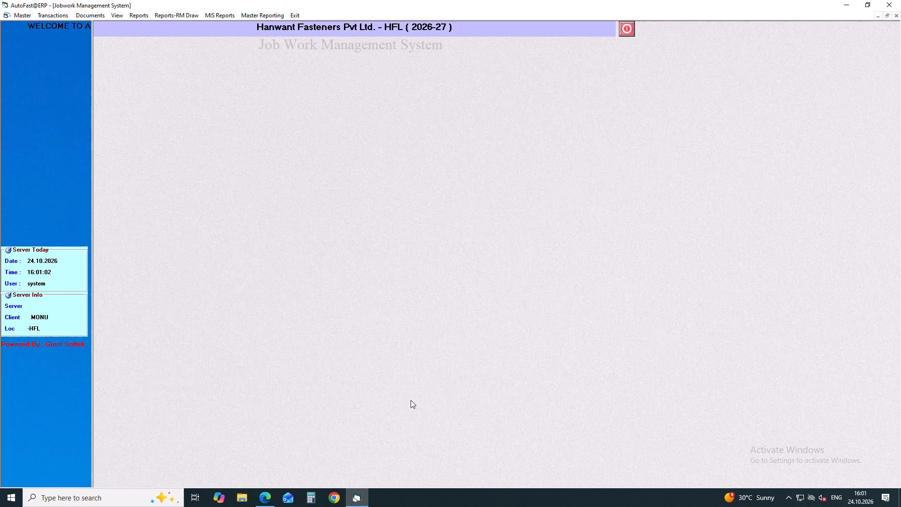
pyautogui.click(398, 395)
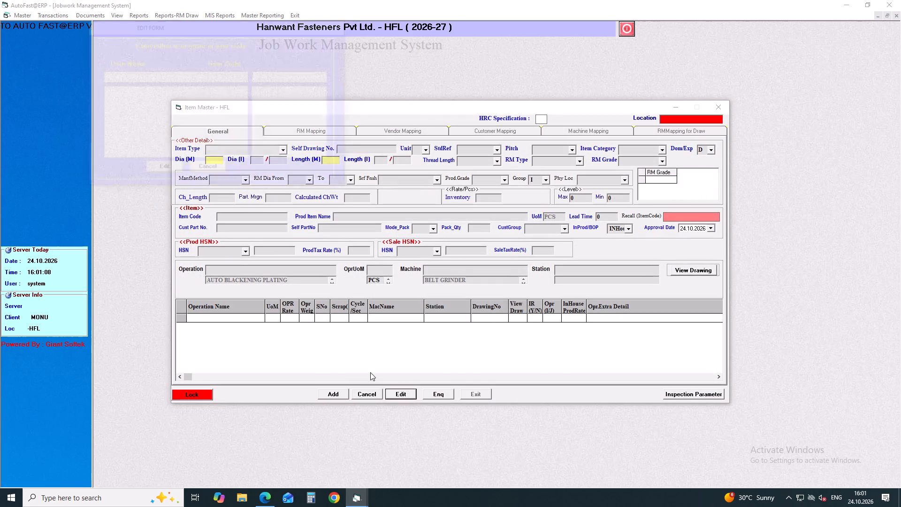
pyautogui.click(172, 76)
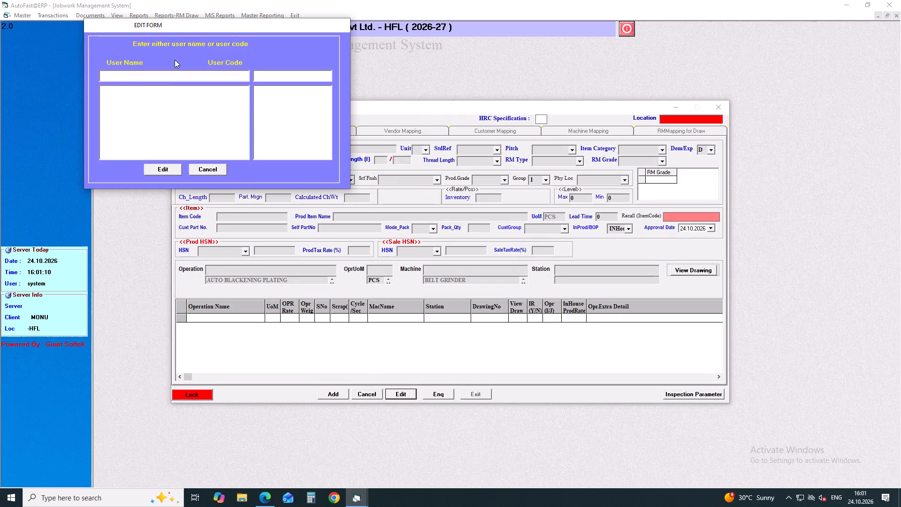
pyautogui.write('screw')
pyautogui.press('space')
pyautogui.write('pan 5')
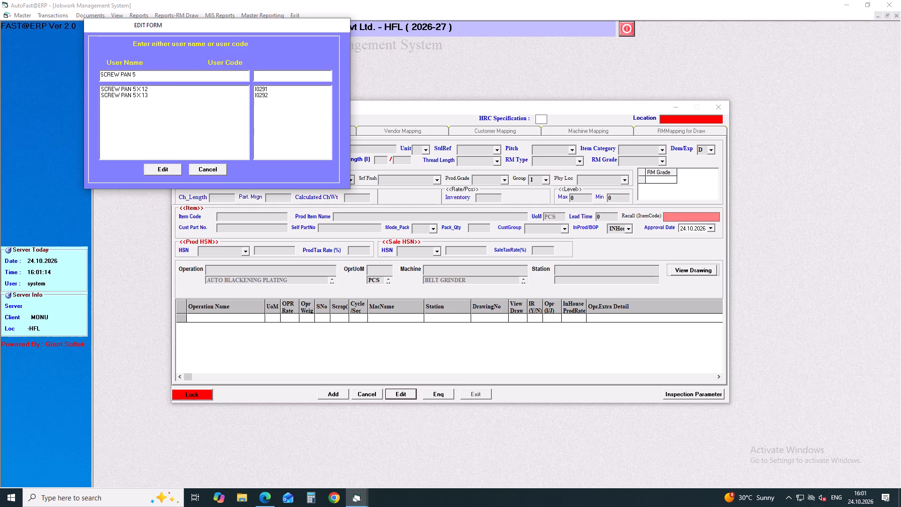
pyautogui.press('Down')
pyautogui.press('Down')
pyautogui.press('Return')
pyautogui.press('Return')
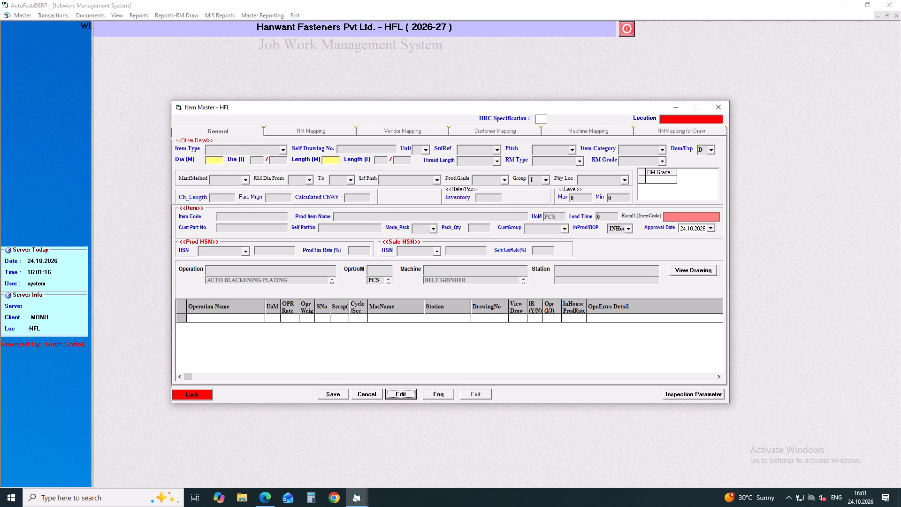
# Examine the screw's vendor mapping, general details with operations and raw material mapping, and close the record without saving.
pyautogui.click(393, 132)
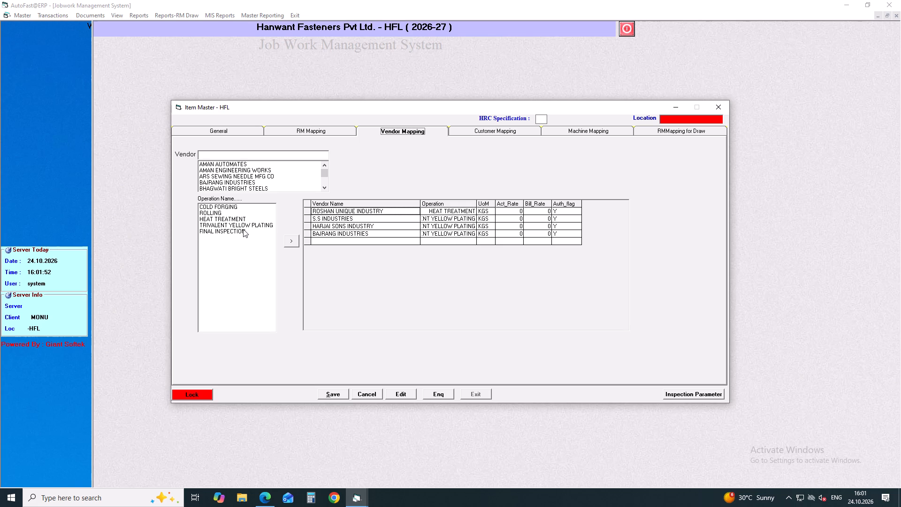
pyautogui.click(210, 130)
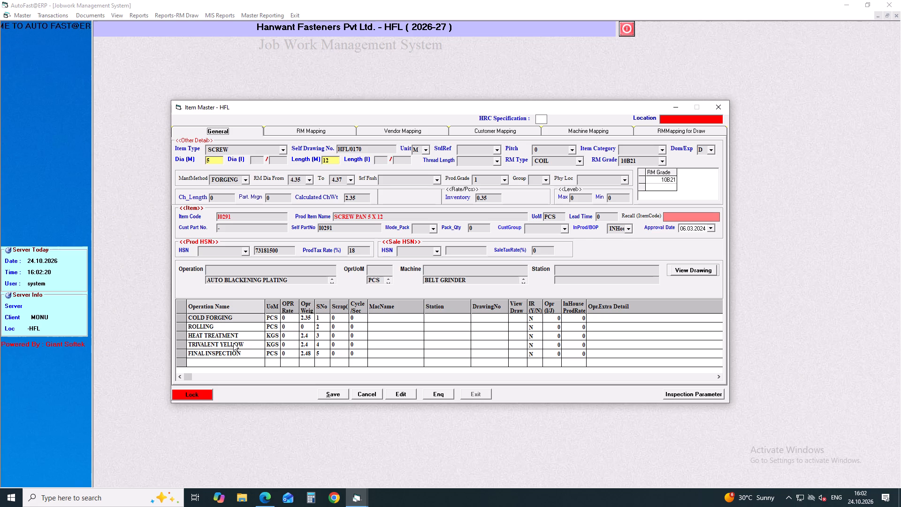
pyautogui.click(332, 130)
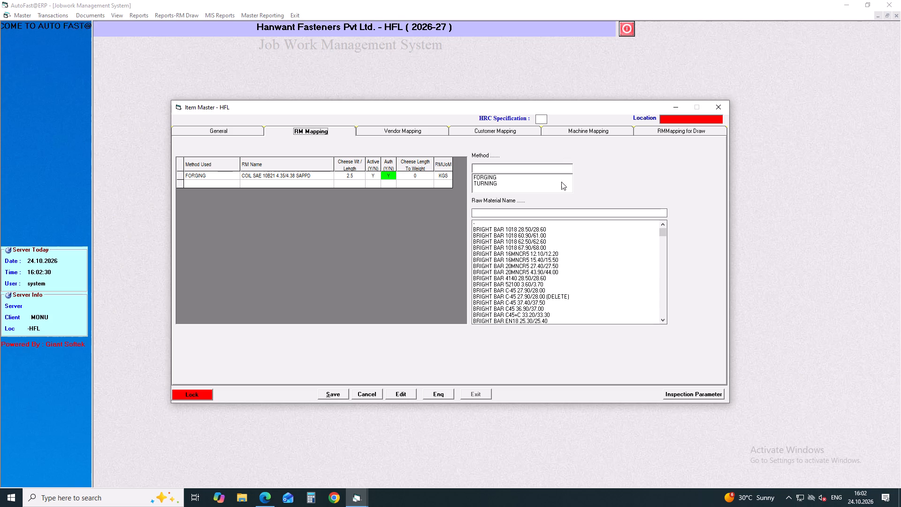
pyautogui.click(718, 105)
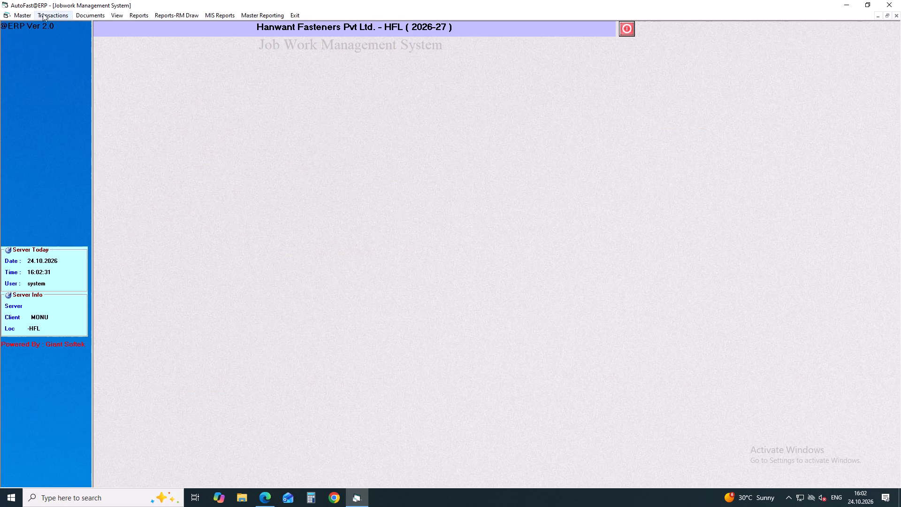
# Start a new Item Master record and set its item type to SCREW.
pyautogui.click(23, 15)
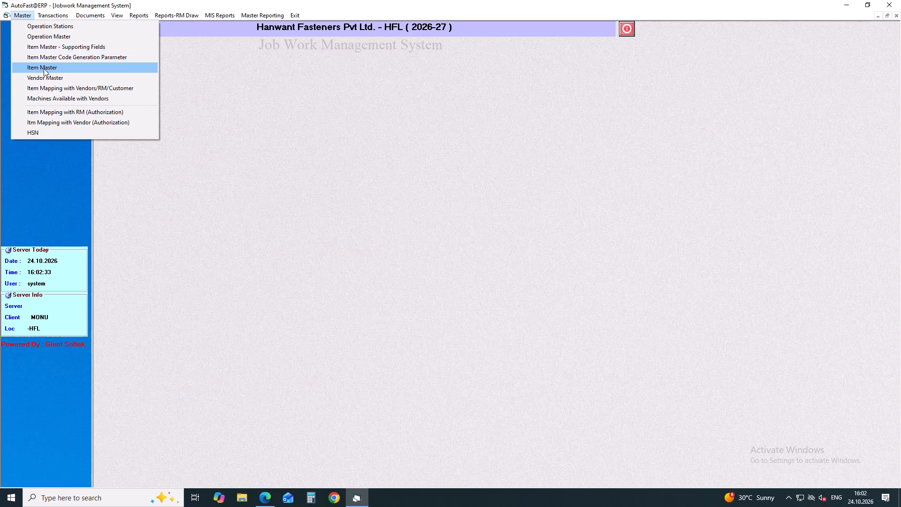
pyautogui.click(44, 69)
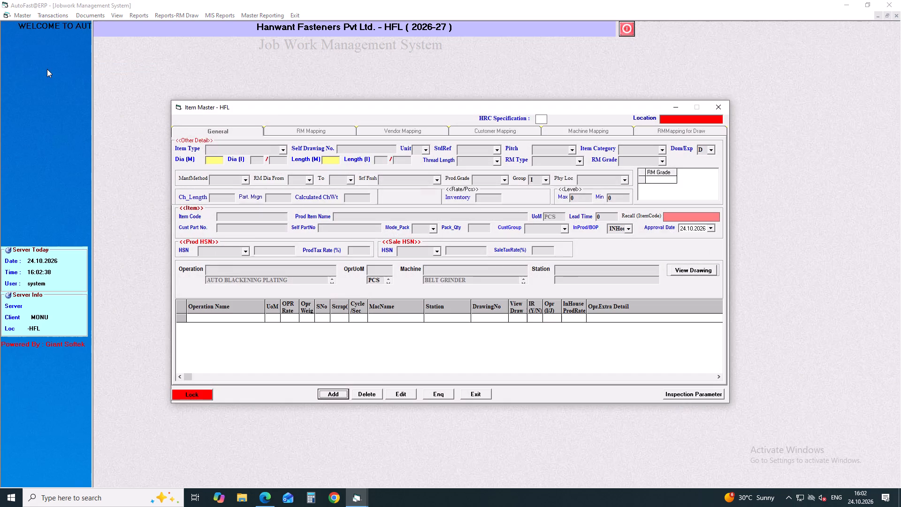
pyautogui.press('Return')
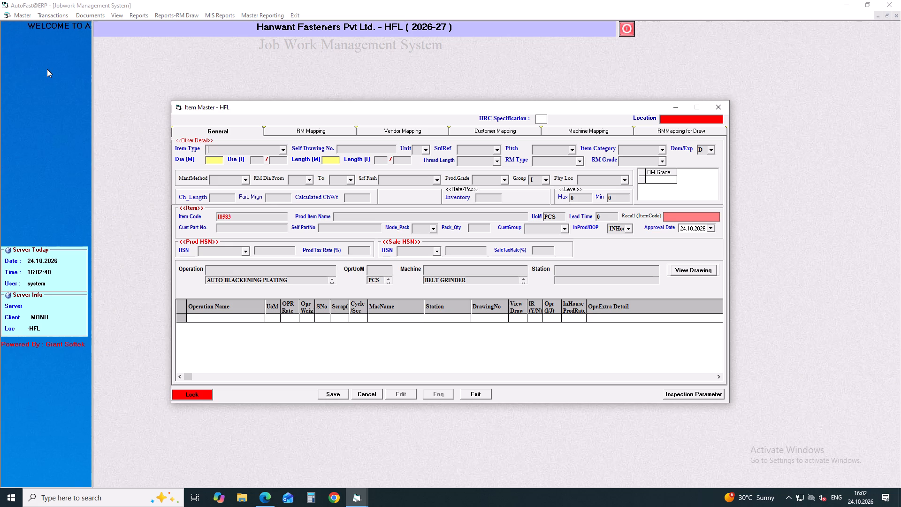
pyautogui.press('Down')
pyautogui.press('Down')
pyautogui.press('Down')
pyautogui.press('Down')
pyautogui.press('Down')
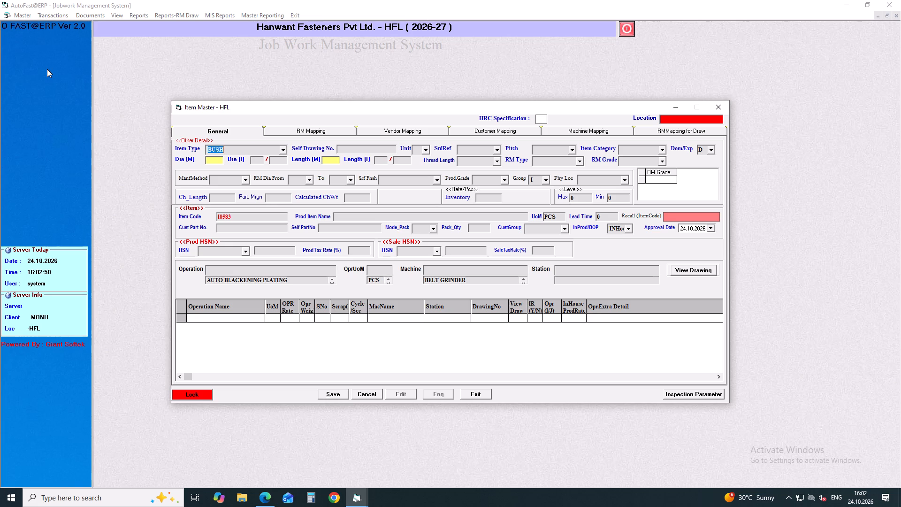
pyautogui.press('Down')
pyautogui.press('Down')
pyautogui.press('Down')
pyautogui.press('Down')
pyautogui.press('Down')
pyautogui.press('Down')
pyautogui.press('Down')
pyautogui.press('Down')
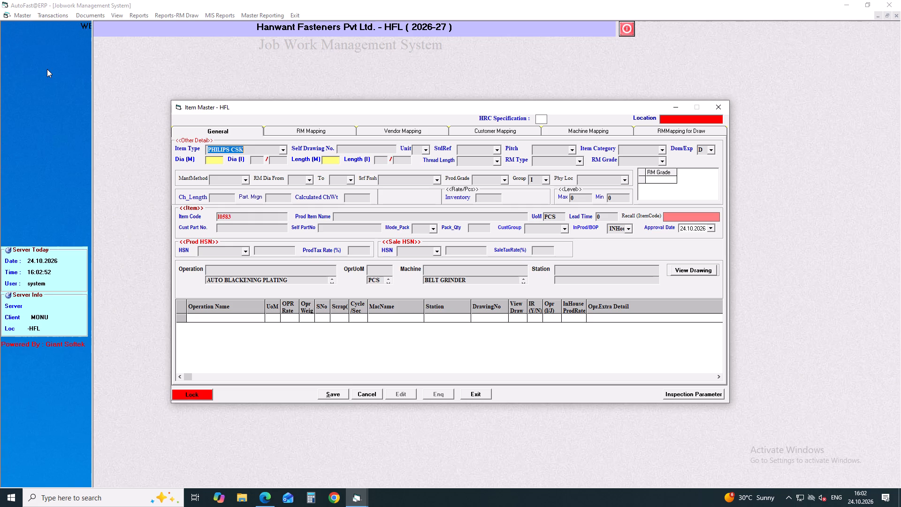
pyautogui.press('Down')
pyautogui.press('Down')
pyautogui.press('Down')
pyautogui.press('Down')
pyautogui.press('Down')
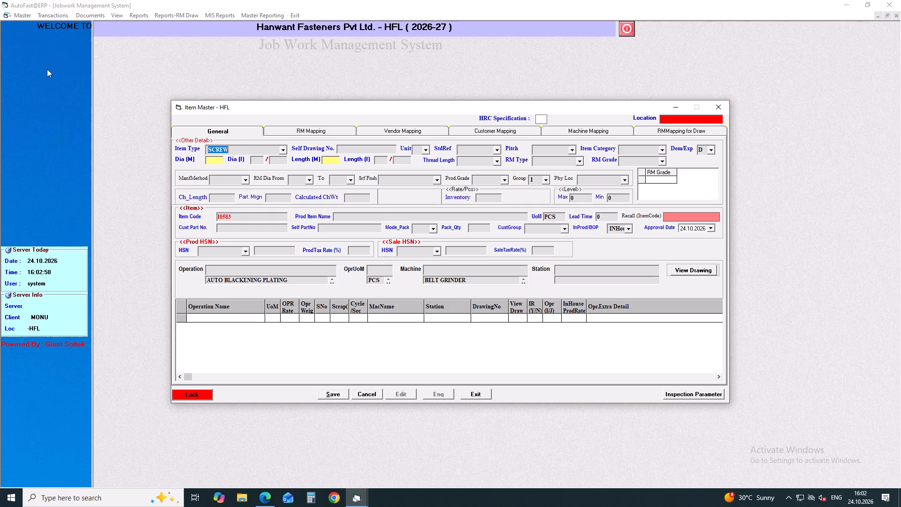
pyautogui.press('Return')
# Set the new screw's unit to M, its metric diameter to 5 and its metric length to 12.
pyautogui.press('Return')
pyautogui.press('Down')
pyautogui.press('Return')
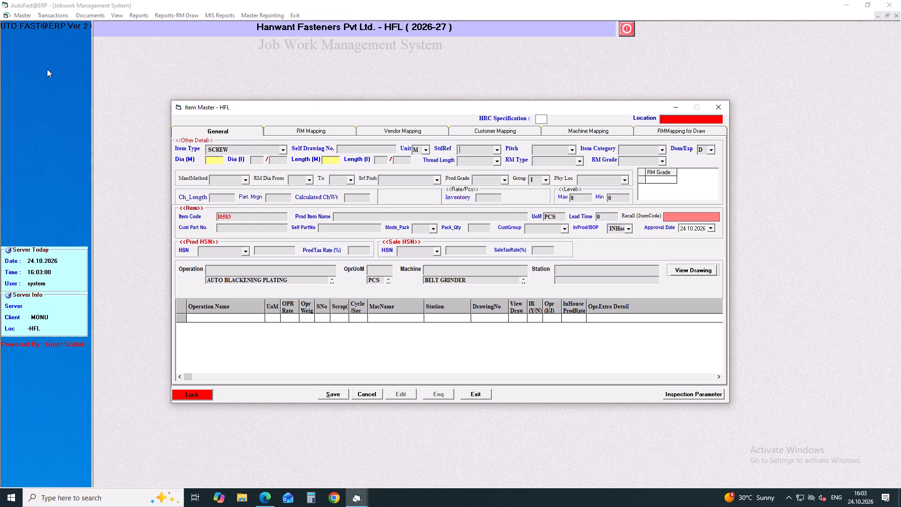
pyautogui.press('Return')
pyautogui.press('Return')
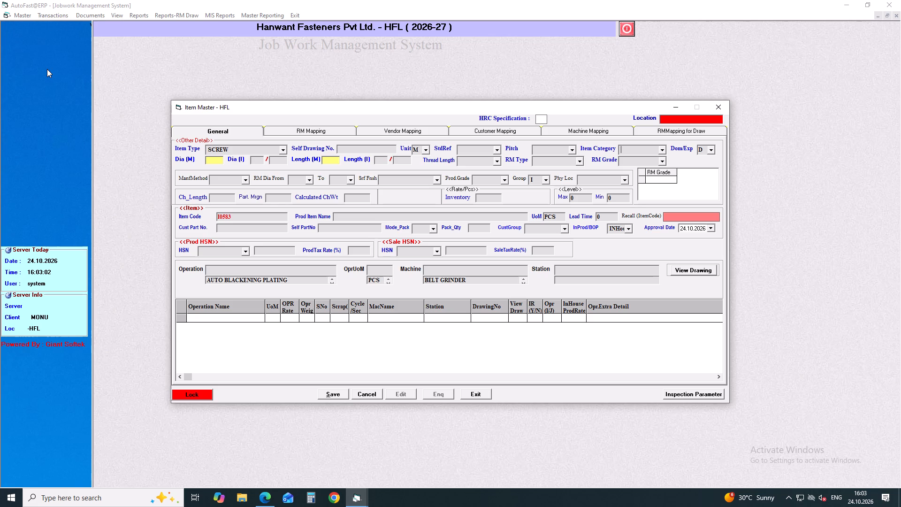
pyautogui.press('Down')
pyautogui.press('Return')
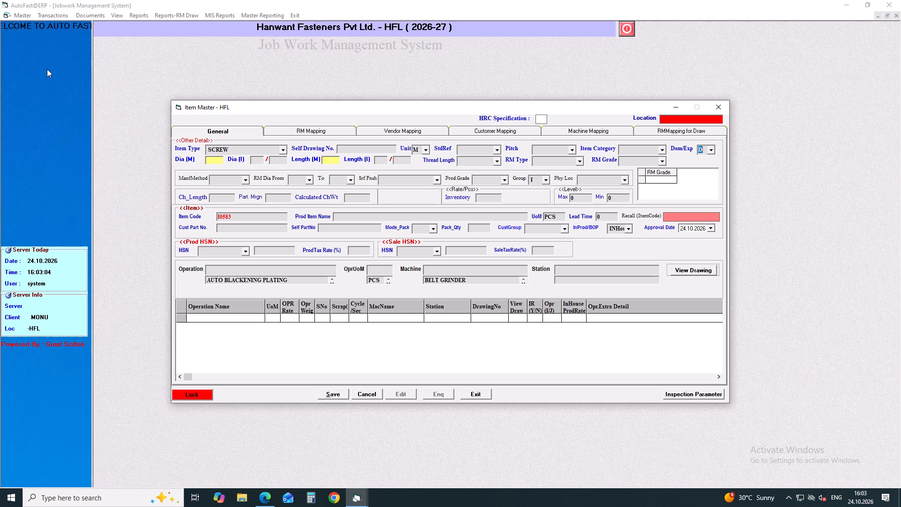
pyautogui.press('Return')
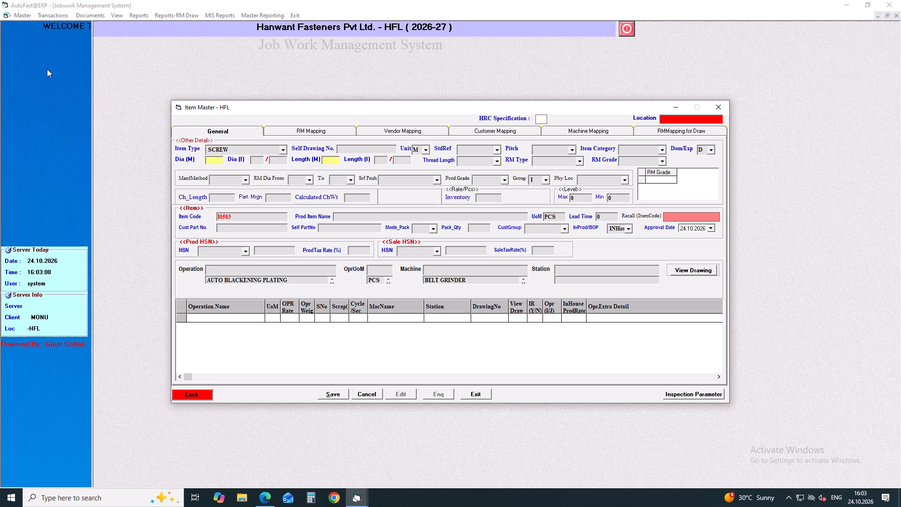
pyautogui.press('5')
pyautogui.press('Return')
pyautogui.write('12')
pyautogui.press('Return')
pyautogui.press('Return')
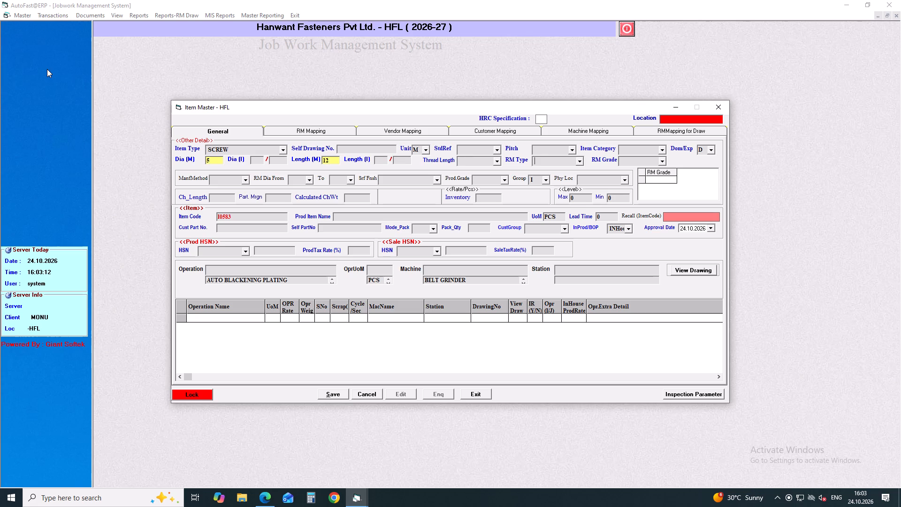
# Set the screw's raw material type to COIL and add raw material grade 10B21.
pyautogui.press('Down')
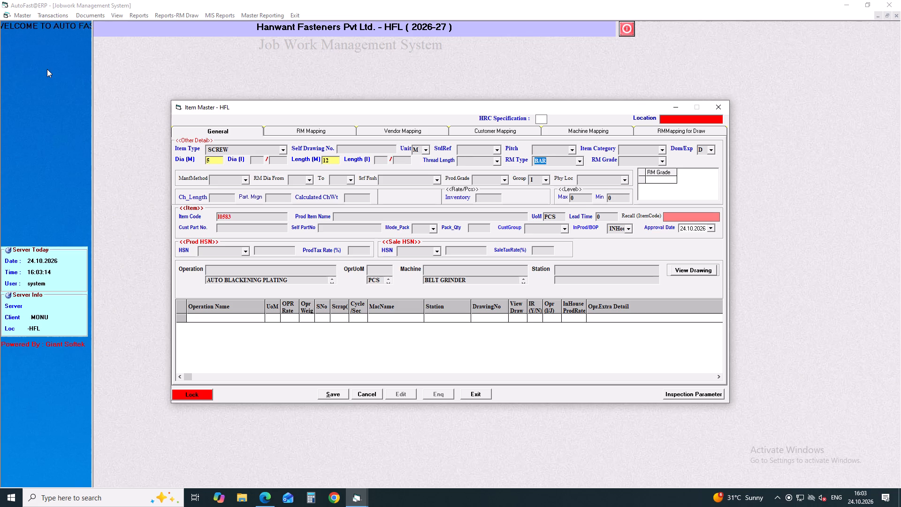
pyautogui.press('Down')
pyautogui.press('Return')
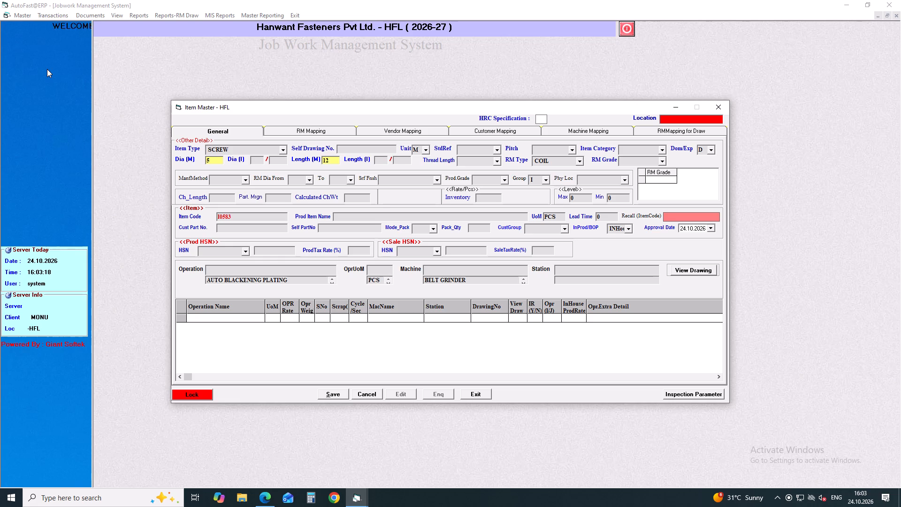
pyautogui.press('Down')
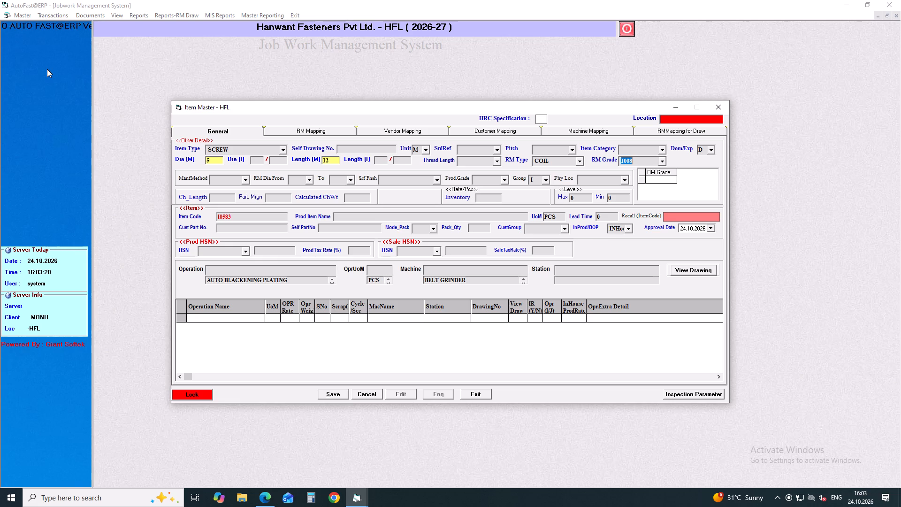
pyautogui.press('Down')
pyautogui.press('Down')
pyautogui.press('Down')
pyautogui.press('Down')
pyautogui.press('Down')
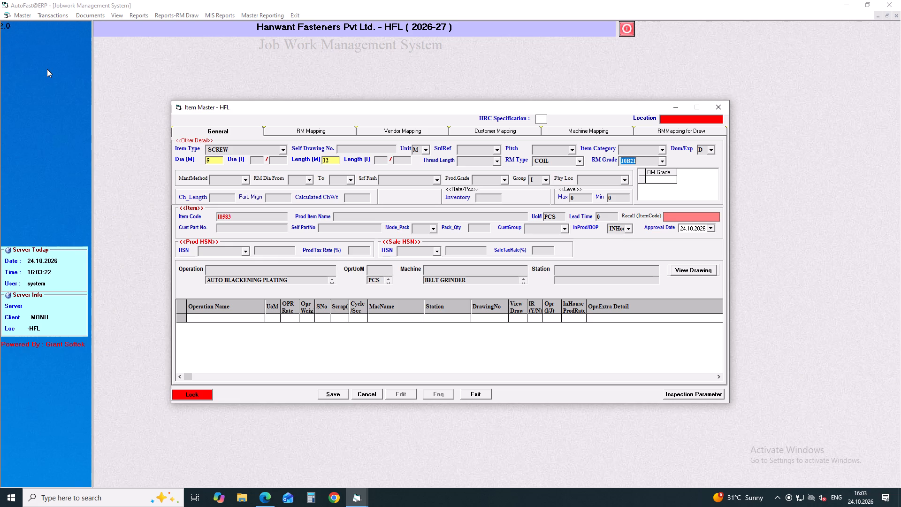
pyautogui.press('Return')
pyautogui.press('Return')
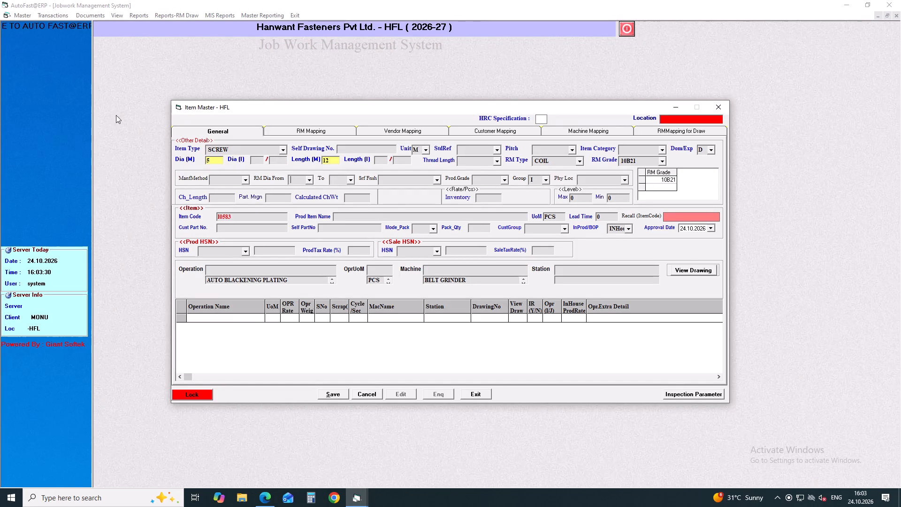
# Set the manufacturing method to FORGING and the raw material diameter range from 4.35 to 4.37.
pyautogui.click(216, 181)
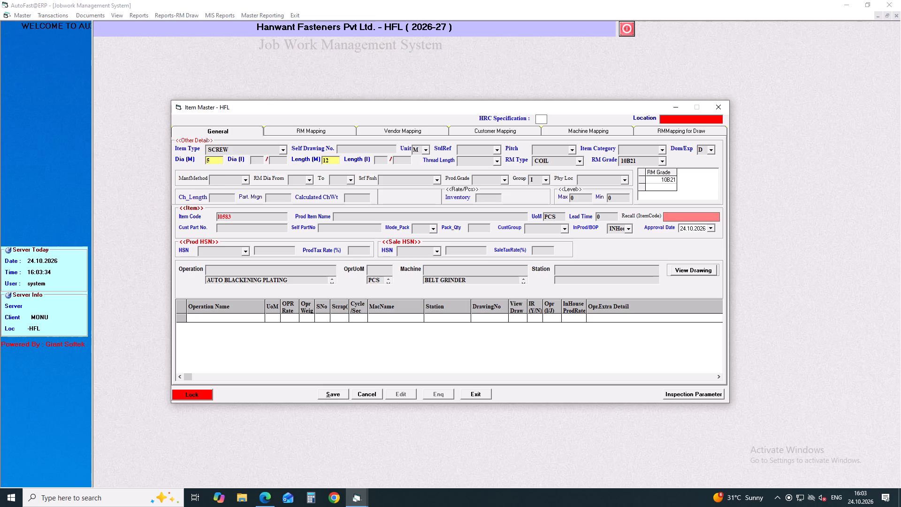
pyautogui.press('f')
pyautogui.press('Down')
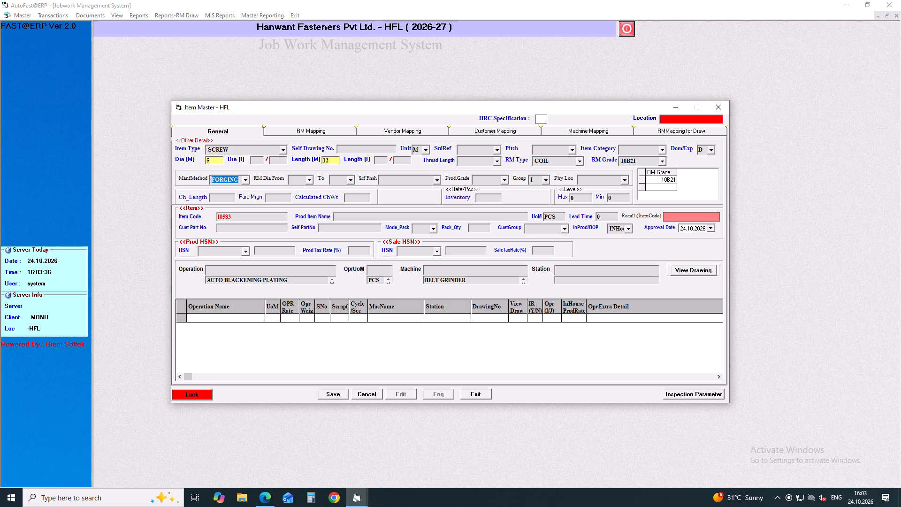
pyautogui.press('Return')
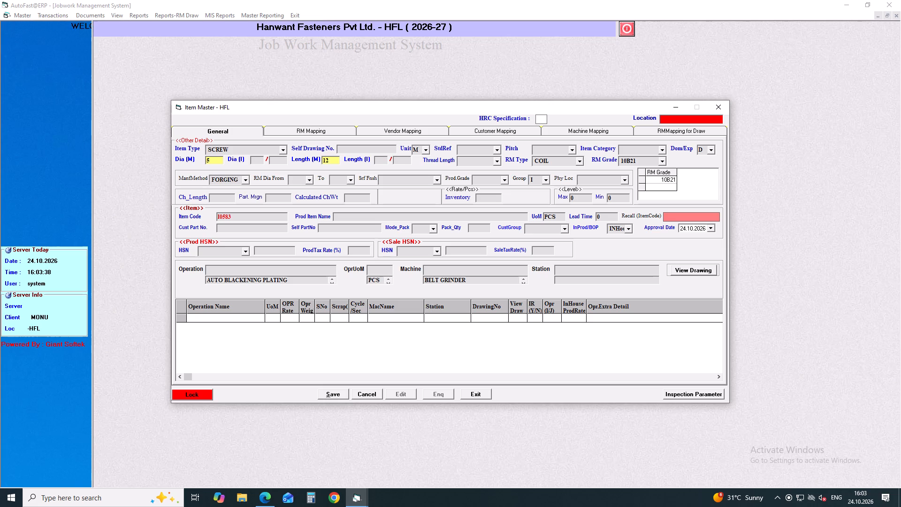
pyautogui.write('4.35')
pyautogui.press('Return')
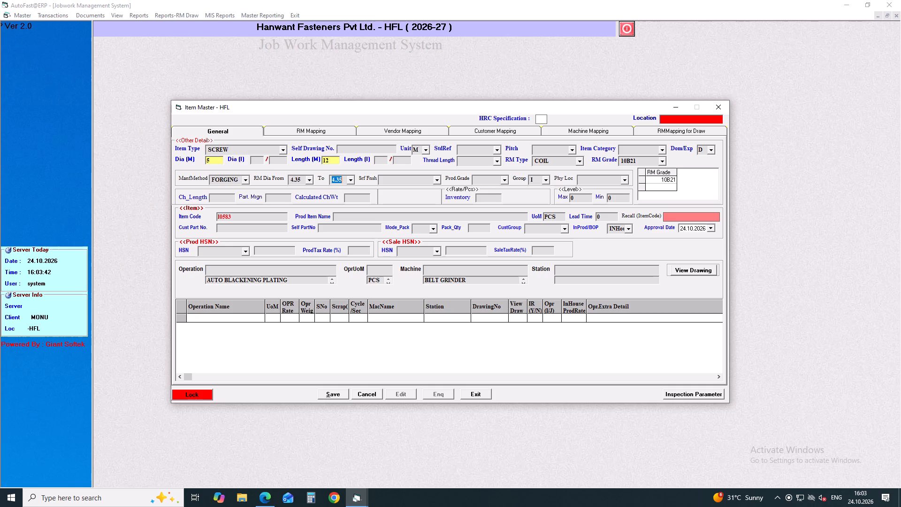
pyautogui.write('4.37')
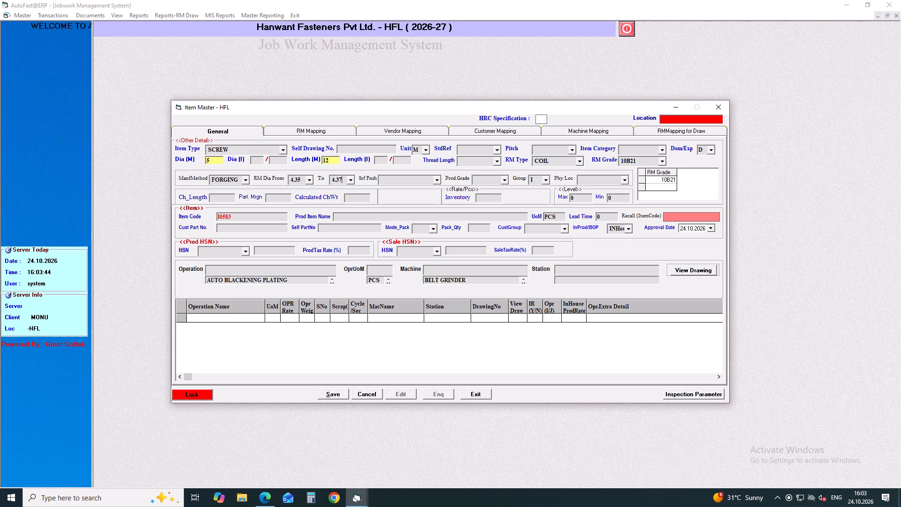
pyautogui.press('Return')
# Set the screw's production grade to 1, keeping the surface finish and physical location blank.
pyautogui.press('Return')
pyautogui.press('Down')
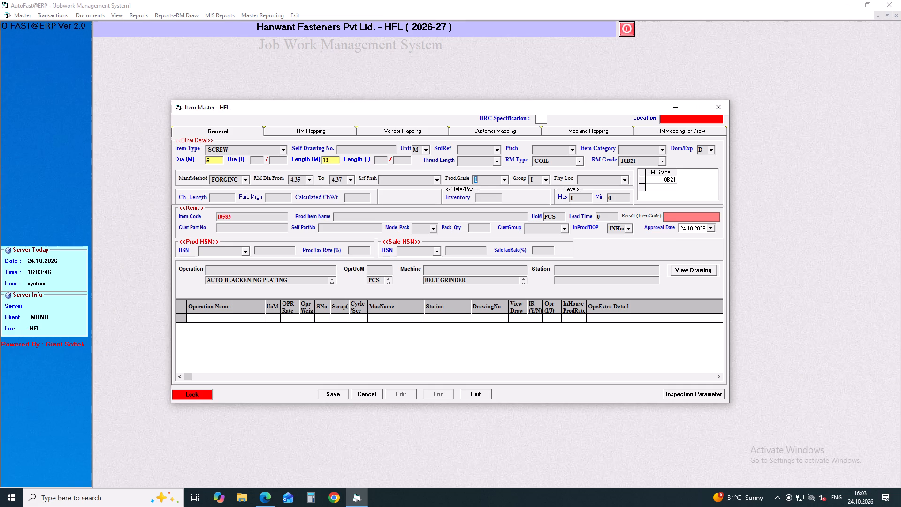
pyautogui.press('Return')
pyautogui.press('Return')
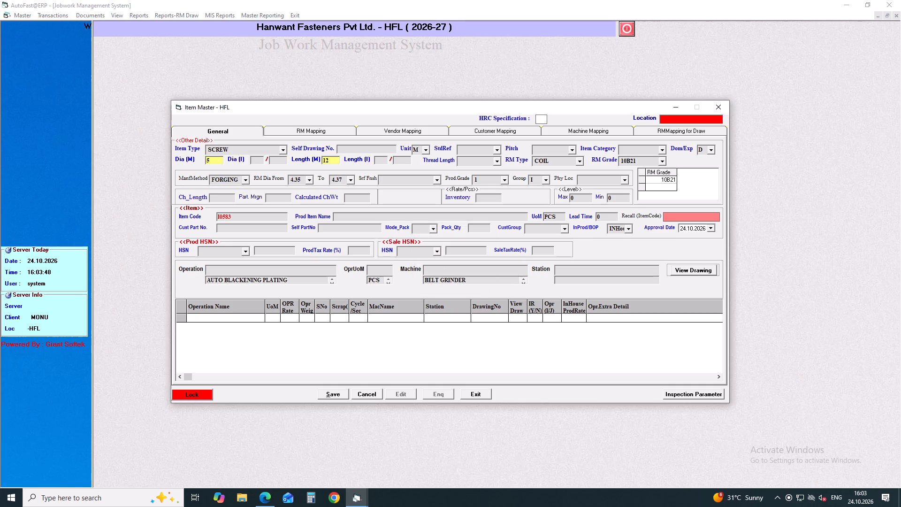
pyautogui.press('Return')
pyautogui.press('Return')
pyautogui.press('Return')
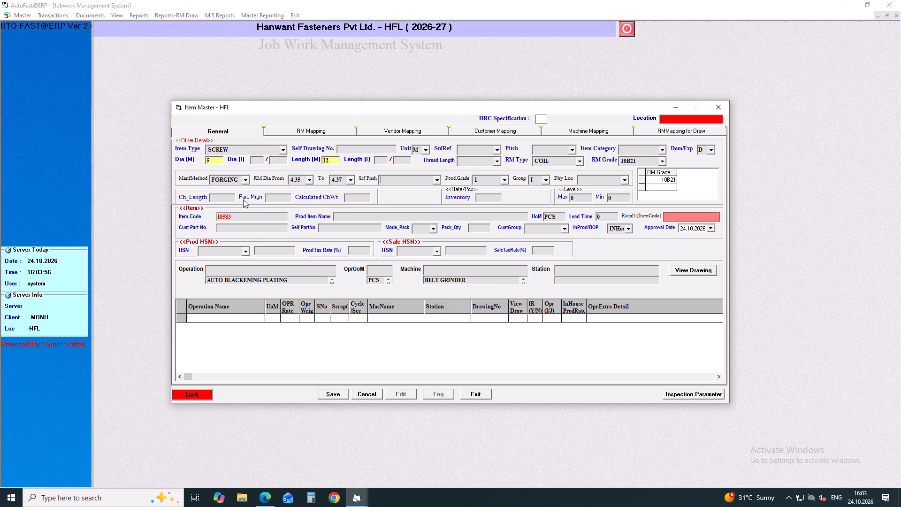
# Enter a calculated weight (ChWt) of 2.35 and an inventory rate per piece of 0.35 for the screw.
pyautogui.click(225, 200)
pyautogui.press('Return')
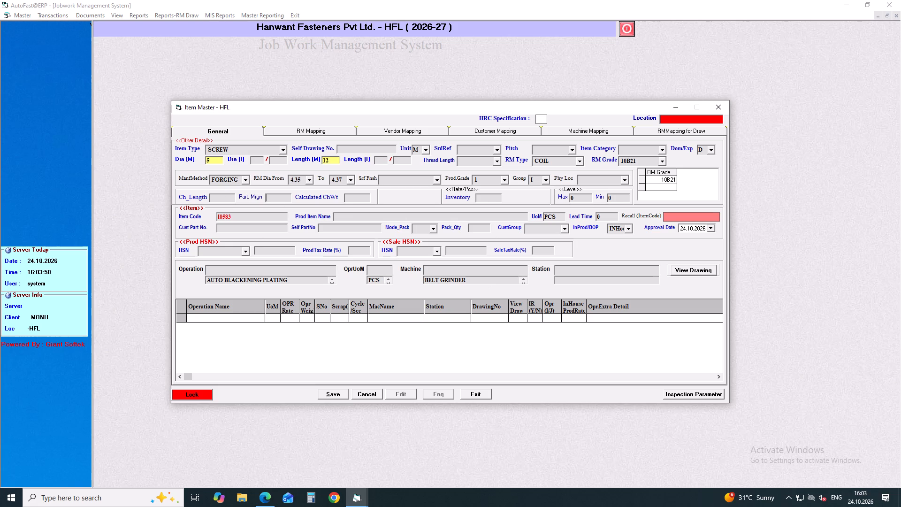
pyautogui.press('Return')
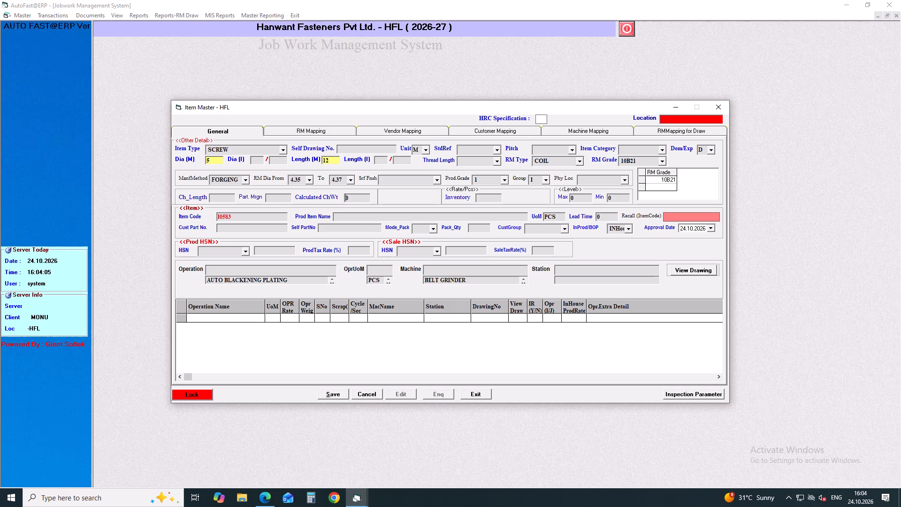
pyautogui.write('2.35')
pyautogui.press('Right')
pyautogui.press('BackSpace')
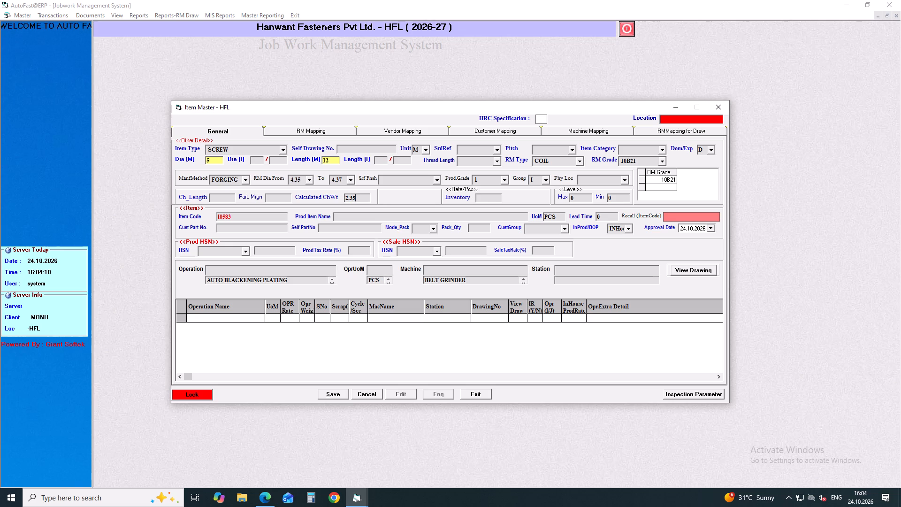
pyautogui.press('Return')
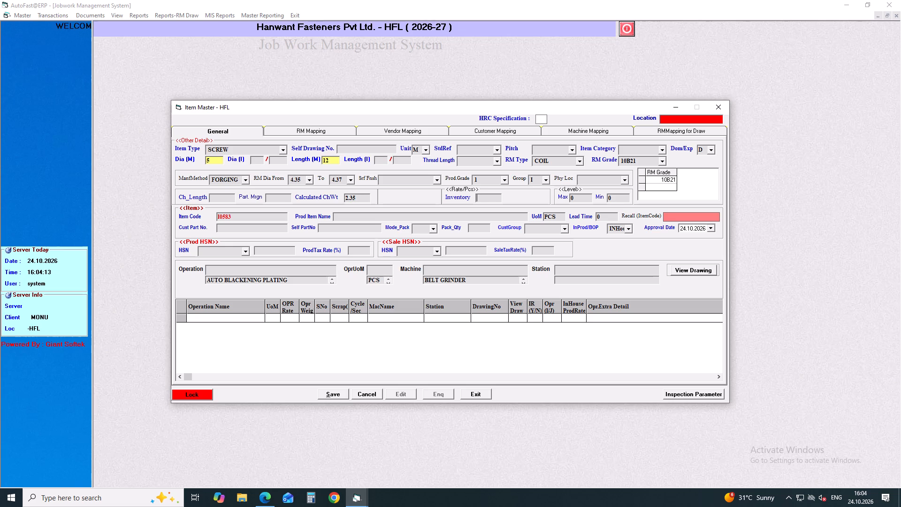
pyautogui.write('0.35')
pyautogui.press('Return')
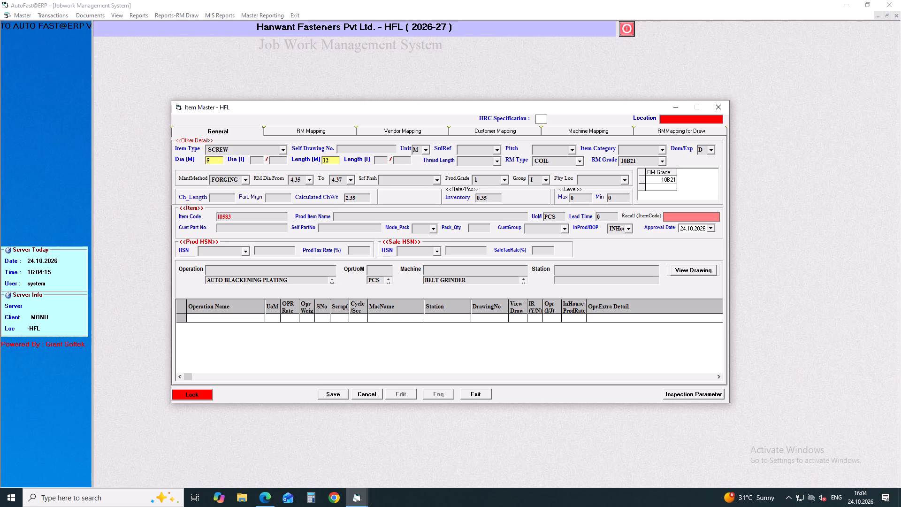
pyautogui.press('Return')
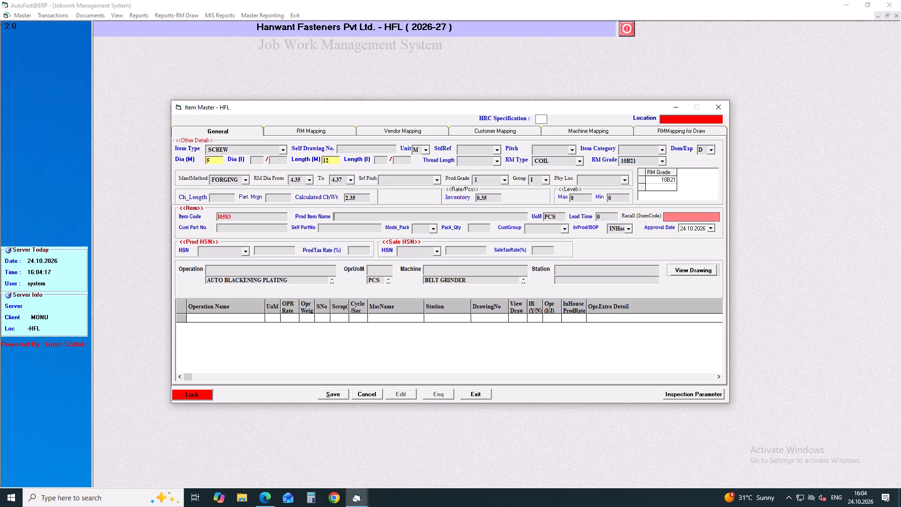
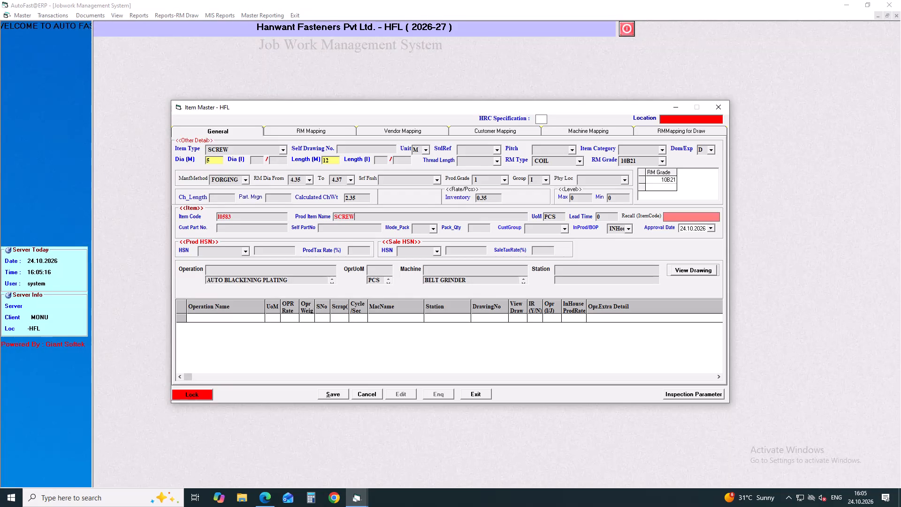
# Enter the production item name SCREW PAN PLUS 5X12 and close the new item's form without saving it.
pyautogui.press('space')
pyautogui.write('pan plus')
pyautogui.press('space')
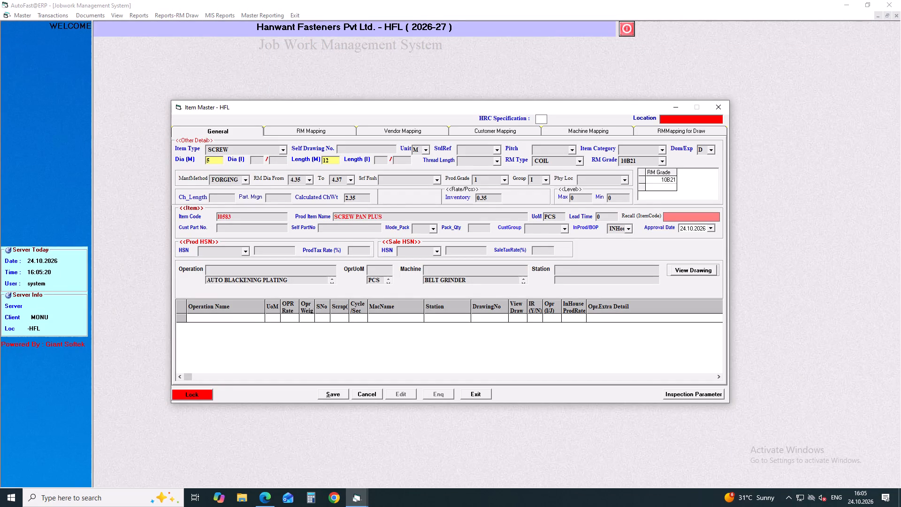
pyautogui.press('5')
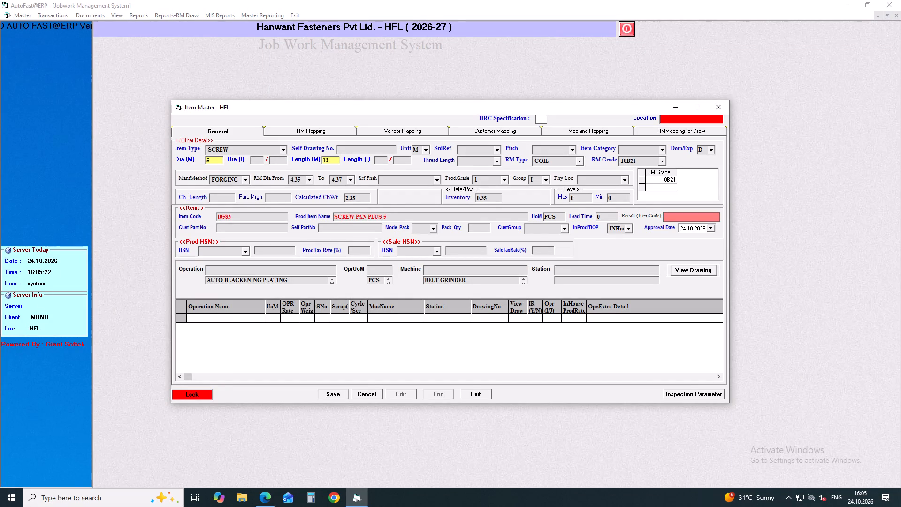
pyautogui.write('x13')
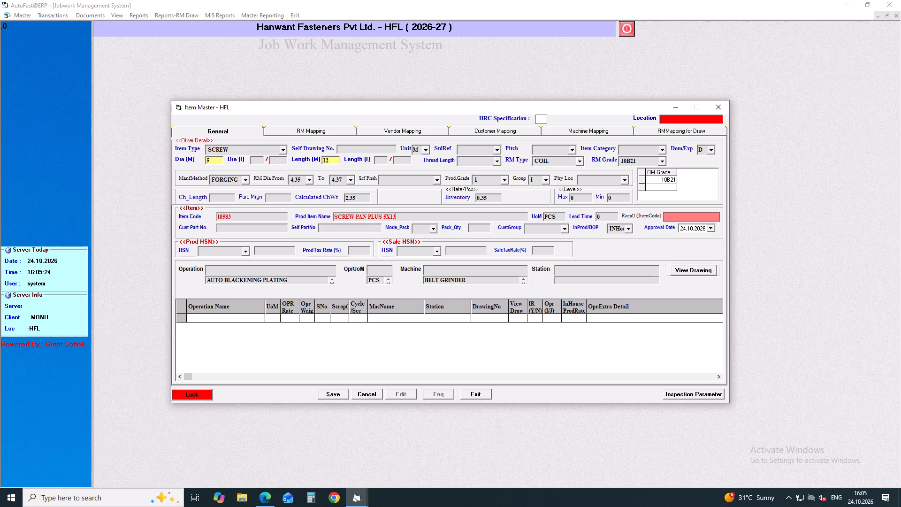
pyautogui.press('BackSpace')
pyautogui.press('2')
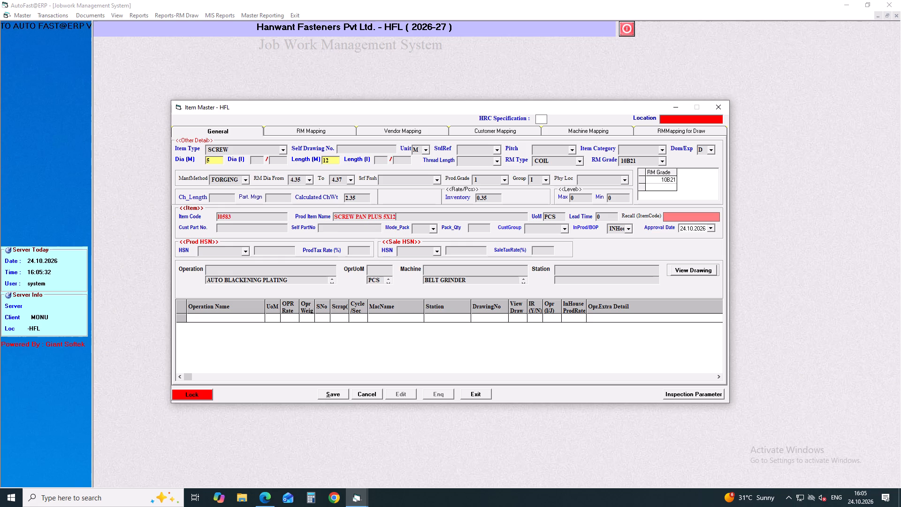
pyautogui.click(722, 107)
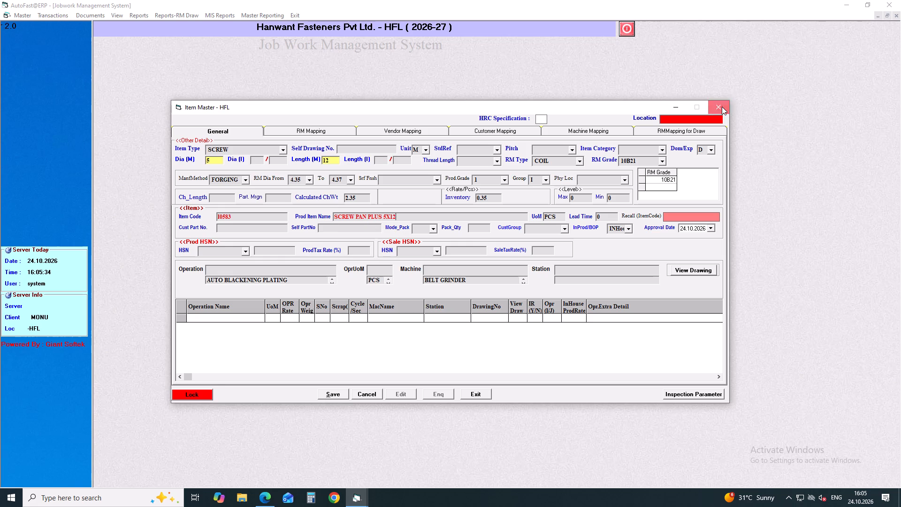
# Reopen the Item Master, search existing items for SCREW PAN, and open SCREW PAN PLUS M5X0.8X812X8.8_U (ZINC NICKLE BLACK PLATING) for editing.
pyautogui.click(24, 15)
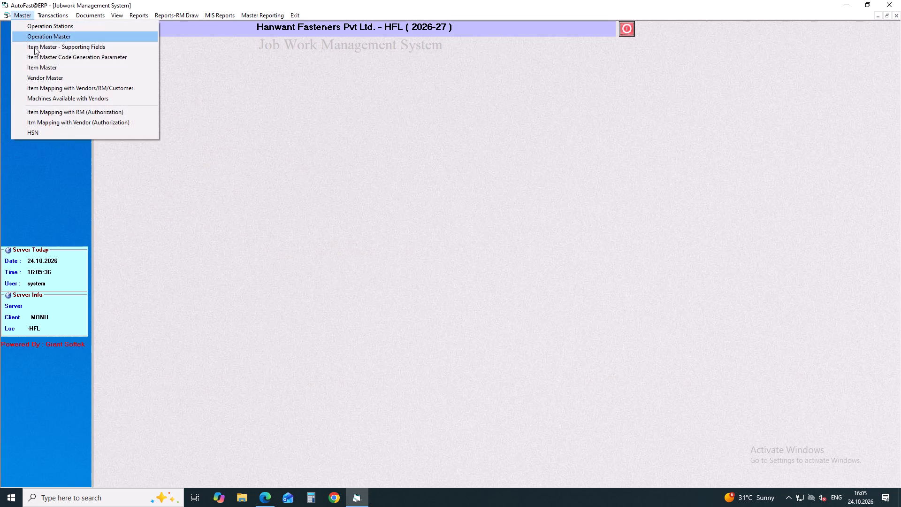
pyautogui.click(46, 66)
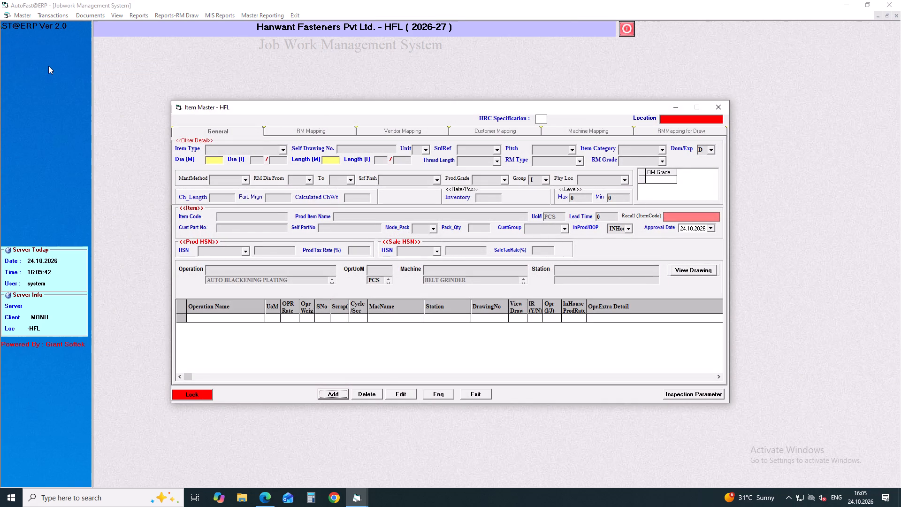
pyautogui.click(408, 396)
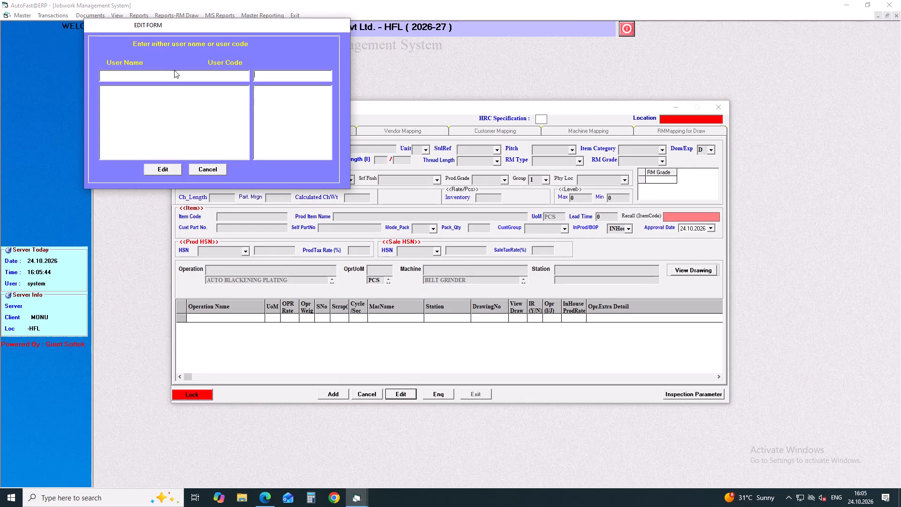
pyautogui.click(156, 76)
pyautogui.write('screw')
pyautogui.press('space')
pyautogui.write('pan')
pyautogui.press('space')
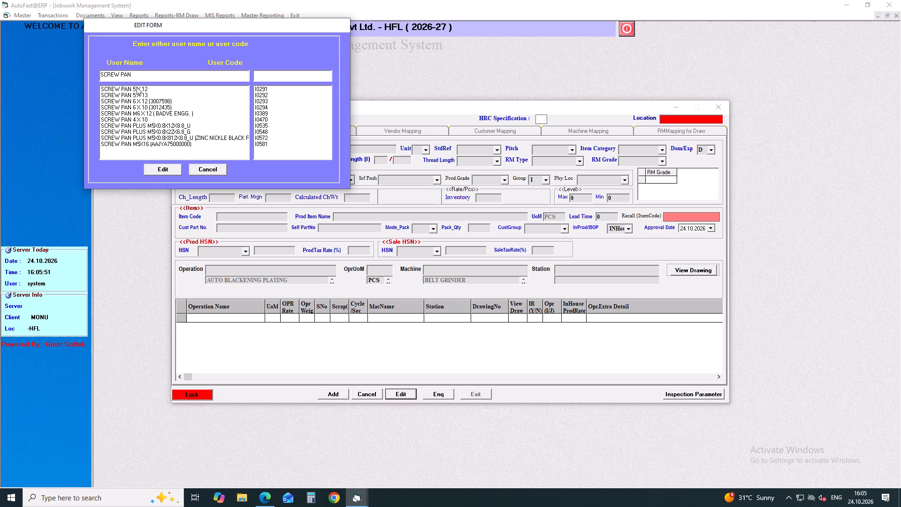
pyautogui.press('Down')
pyautogui.press('Down')
pyautogui.press('Down')
pyautogui.press('Down')
pyautogui.press('Down')
pyautogui.press('Down')
pyautogui.press('Down')
pyautogui.press('Down')
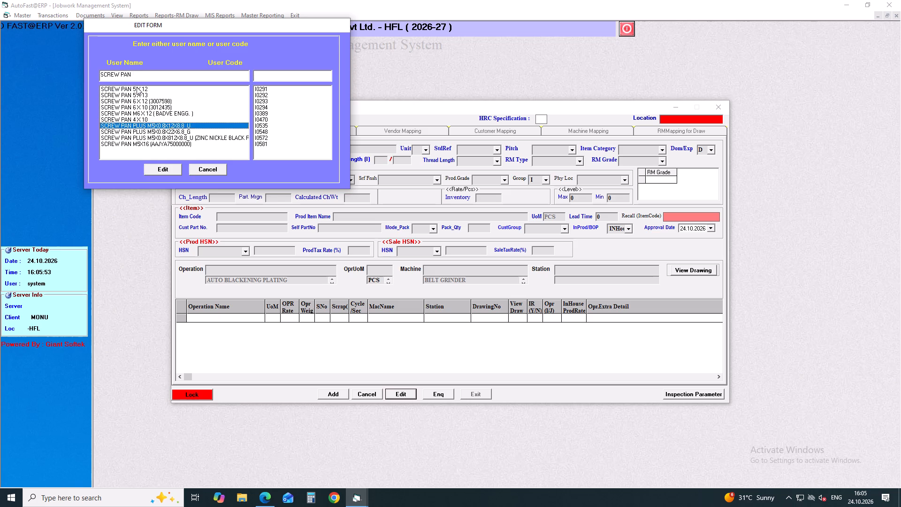
pyautogui.press('Down')
pyautogui.press('Down')
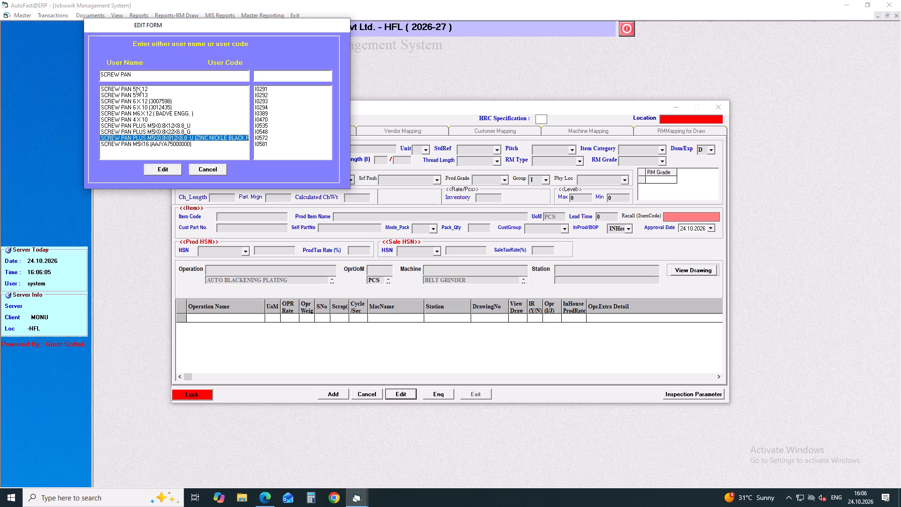
pyautogui.press('Return')
pyautogui.press('Return')
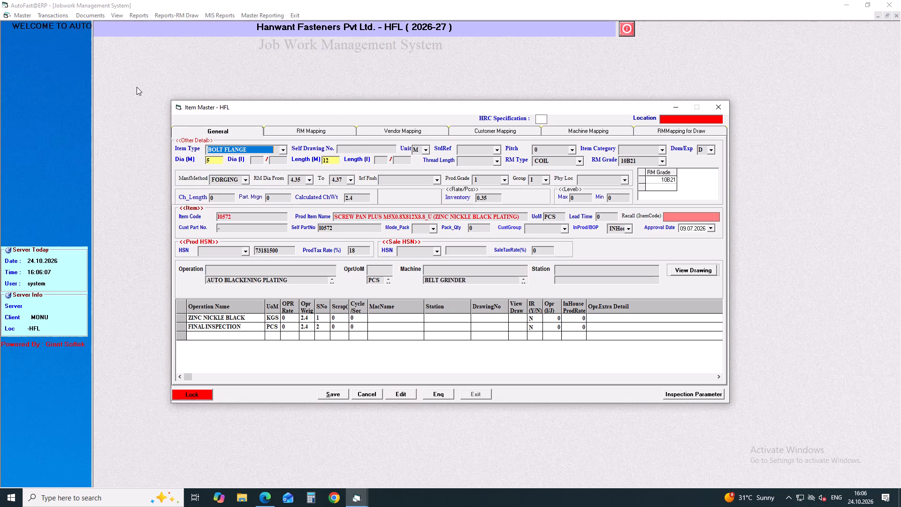
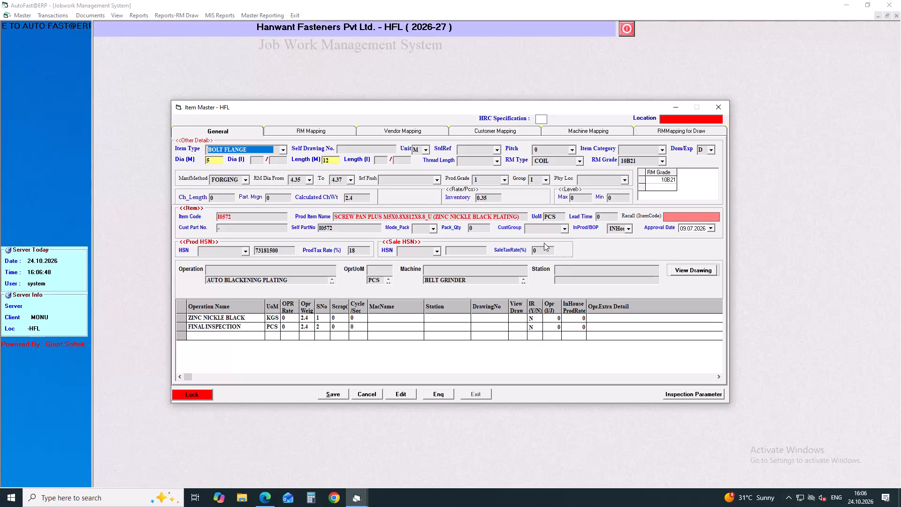
# Copy the full production item name of the open M5 pan plus screw item.
pyautogui.moveTo(521, 219); pyautogui.dragTo(351, 216)
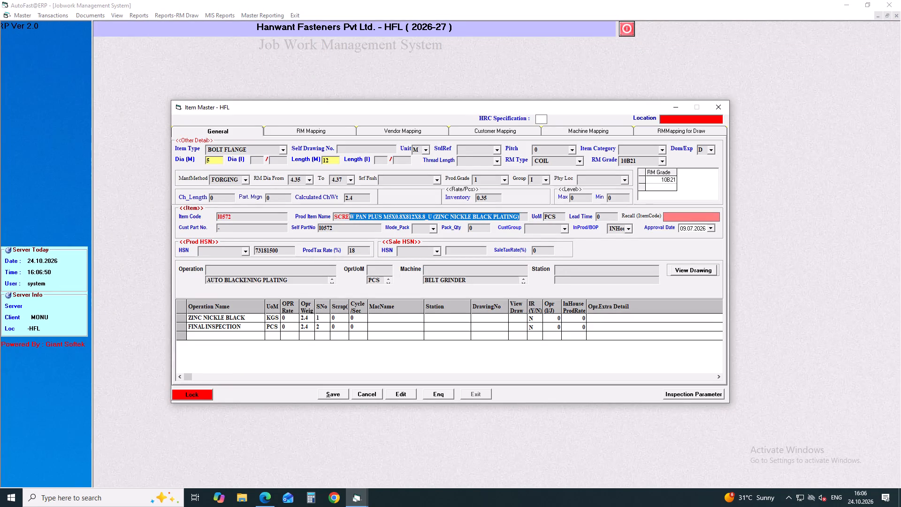
pyautogui.moveTo(351, 216); pyautogui.dragTo(333, 216)
pyautogui.hotkey('ctrl', 'c')
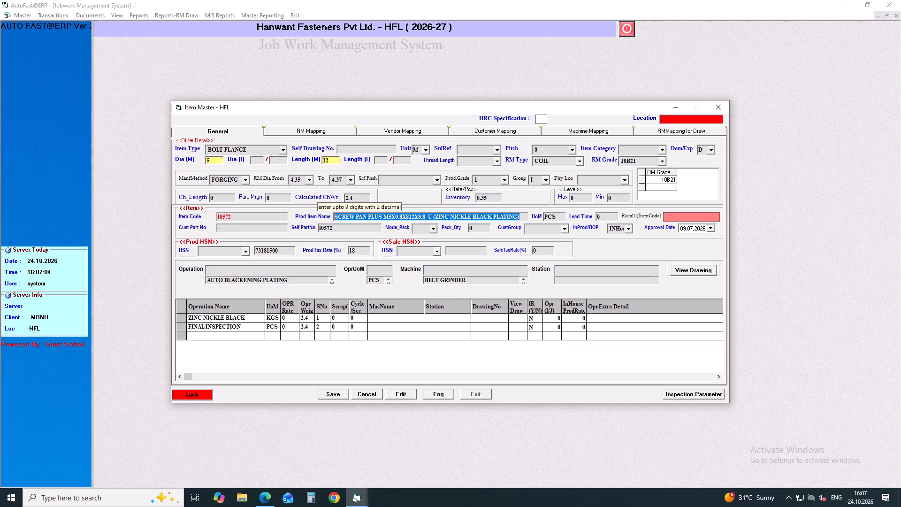
# Check the raw material mapping of the existing pan screw item and return to its general details.
pyautogui.click(322, 130)
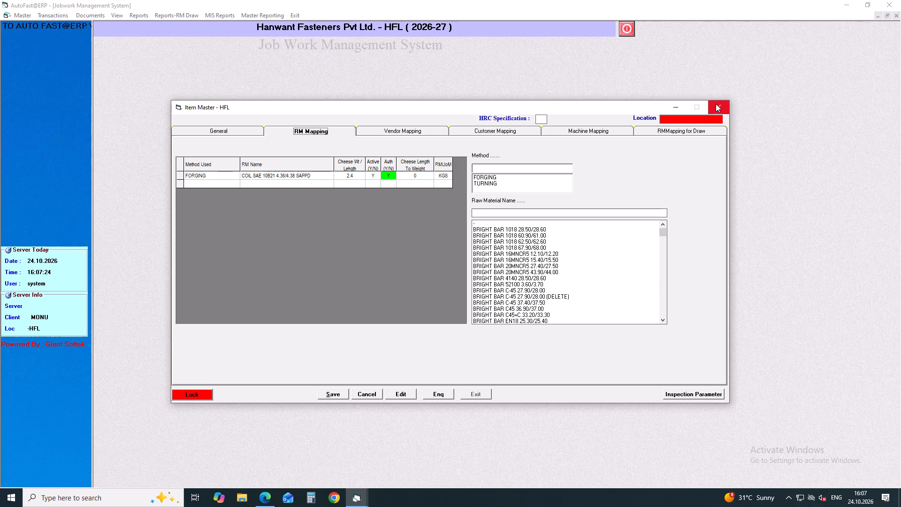
pyautogui.click(206, 129)
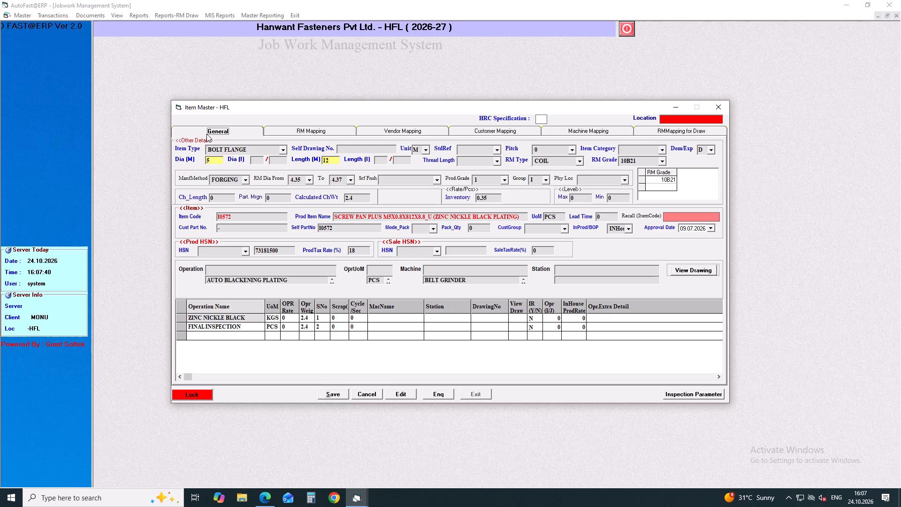
# Cancel editing the existing pan screw item without deleting anything and close the Item Master.
pyautogui.click(369, 395)
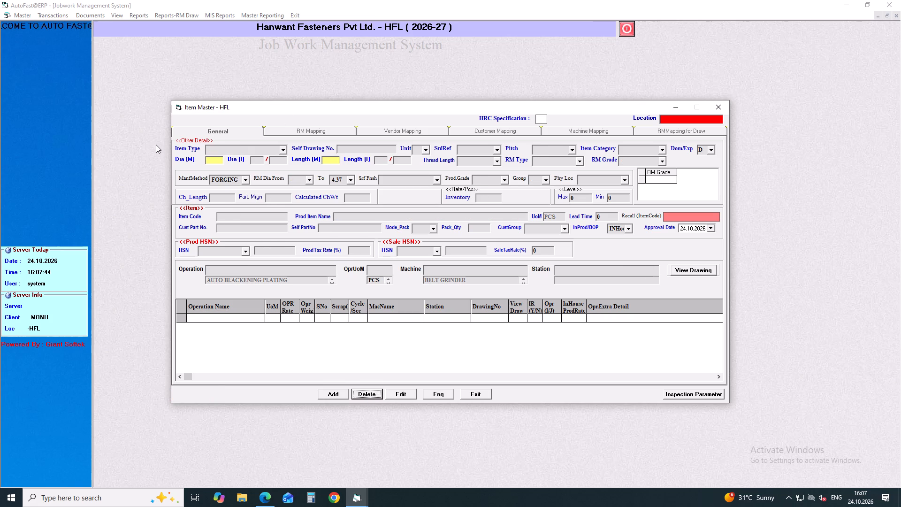
pyautogui.press('Return')
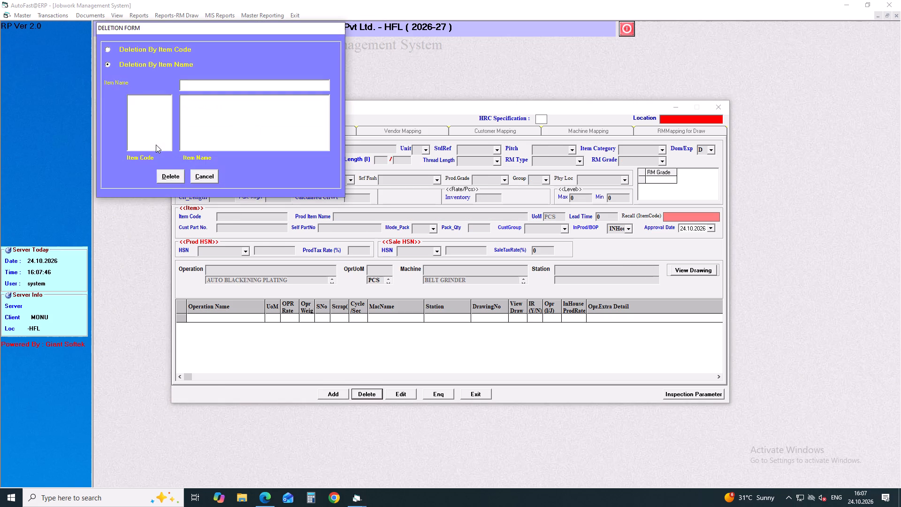
pyautogui.click(206, 179)
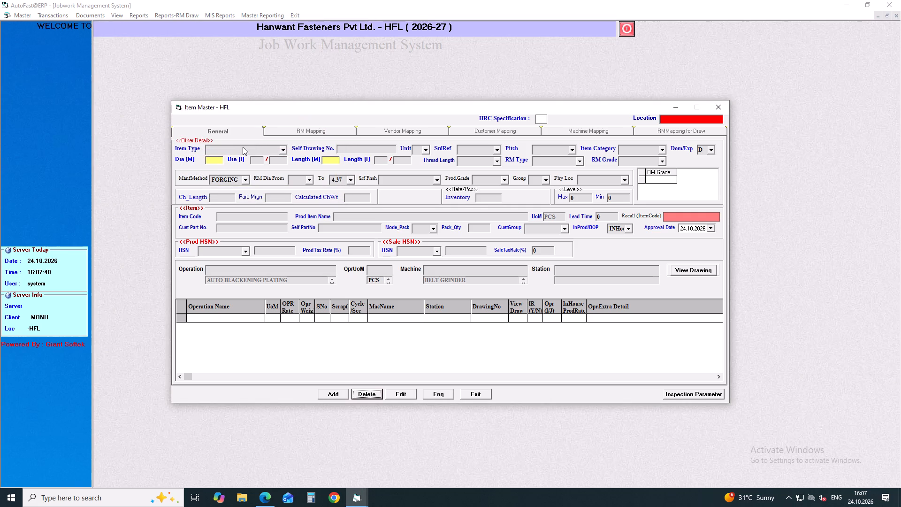
pyautogui.click(243, 147)
pyautogui.click(721, 105)
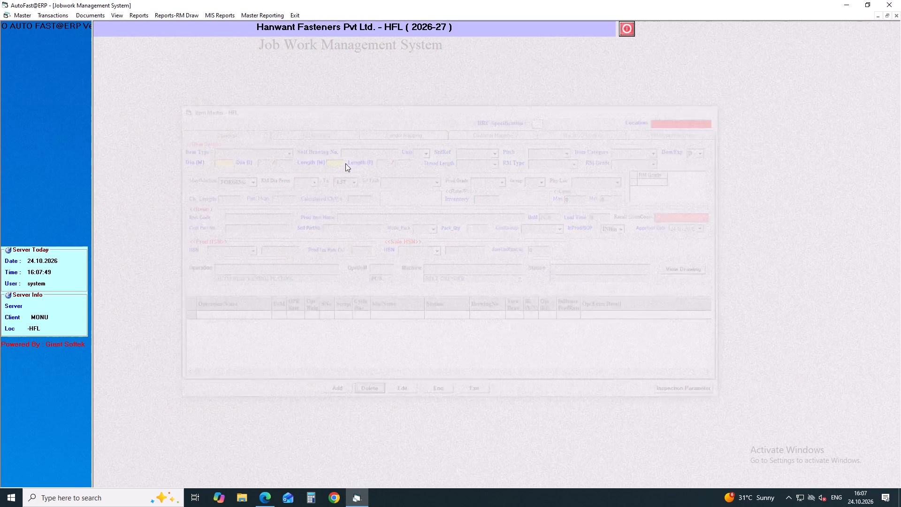
# Reopen the Item Master and start a new item with the item type SCREW.
pyautogui.click(24, 12)
pyautogui.click(33, 66)
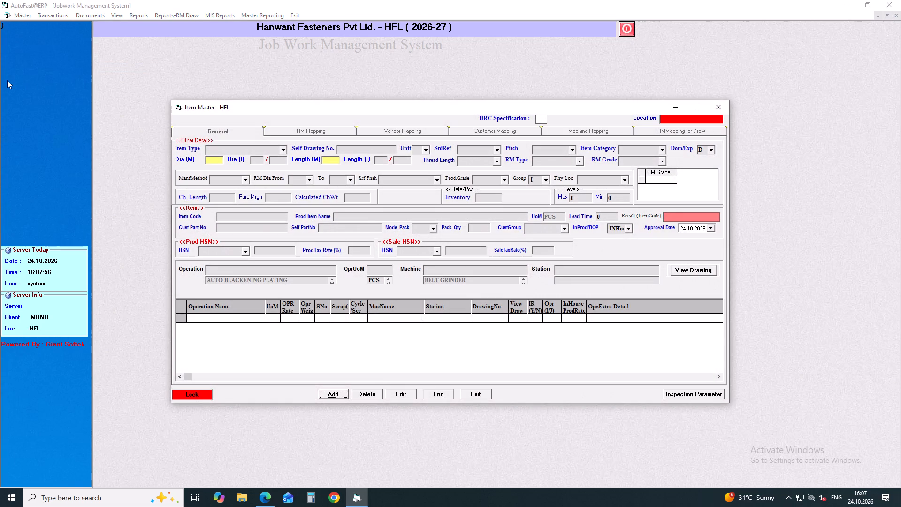
pyautogui.press('Return')
pyautogui.press('Down')
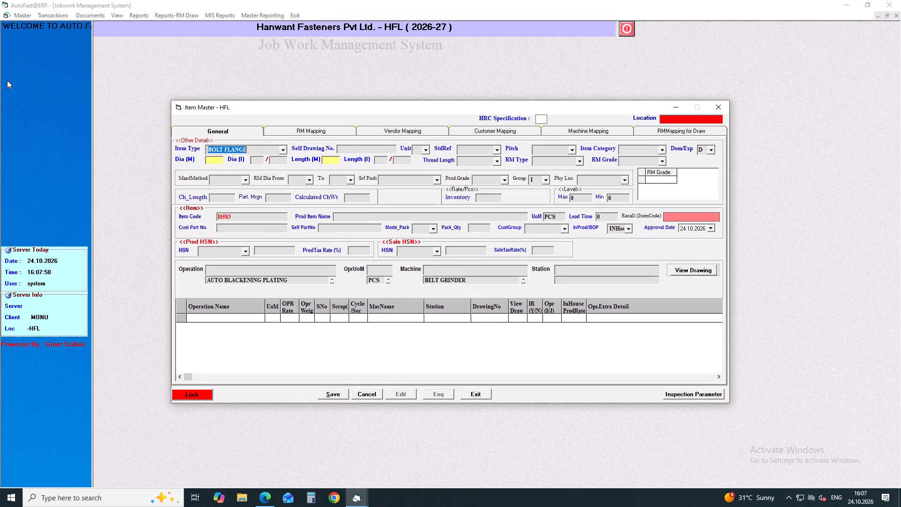
pyautogui.press('Down')
pyautogui.press('Down')
pyautogui.press('Down')
pyautogui.press('Down')
pyautogui.press('Down')
pyautogui.press('Down')
pyautogui.press('Down')
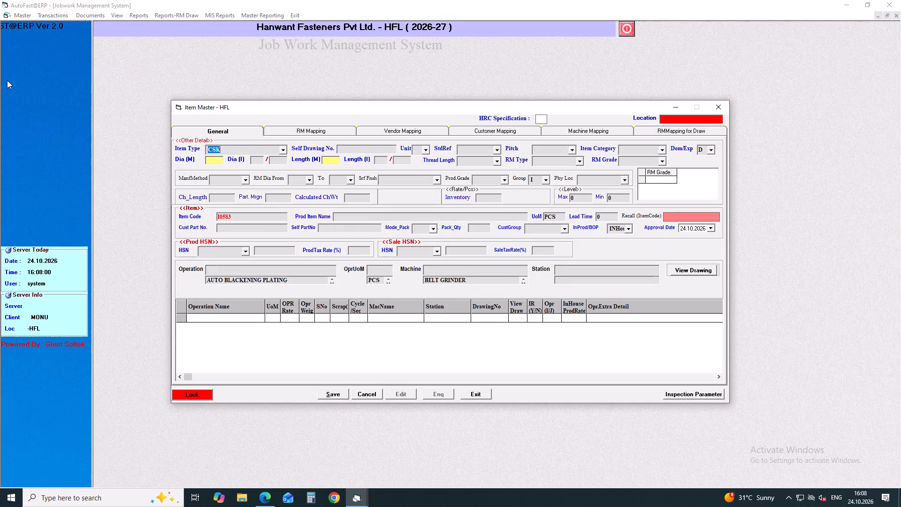
pyautogui.press('Down')
pyautogui.press('Down')
pyautogui.press('Down')
pyautogui.press('Down')
pyautogui.press('Down')
pyautogui.press('Down')
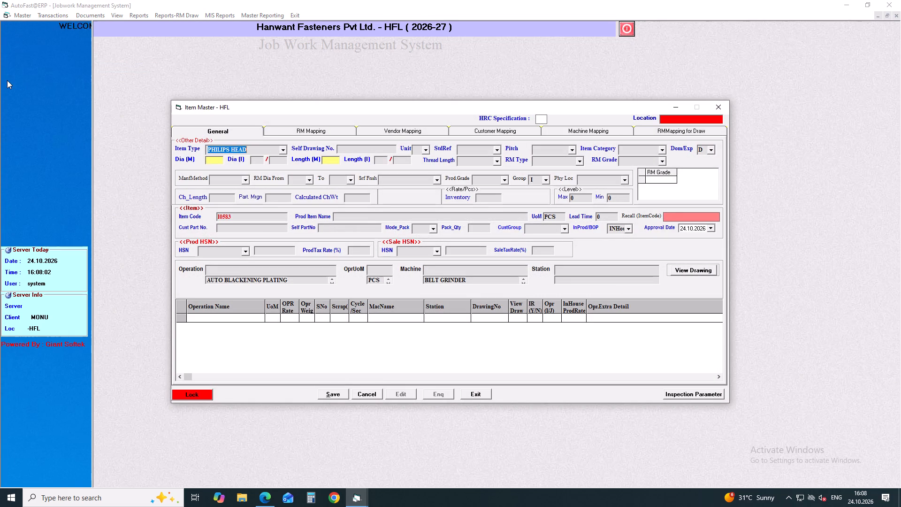
pyautogui.press('Down')
pyautogui.press('Down')
pyautogui.press('Down')
pyautogui.press('Down')
pyautogui.press('Down')
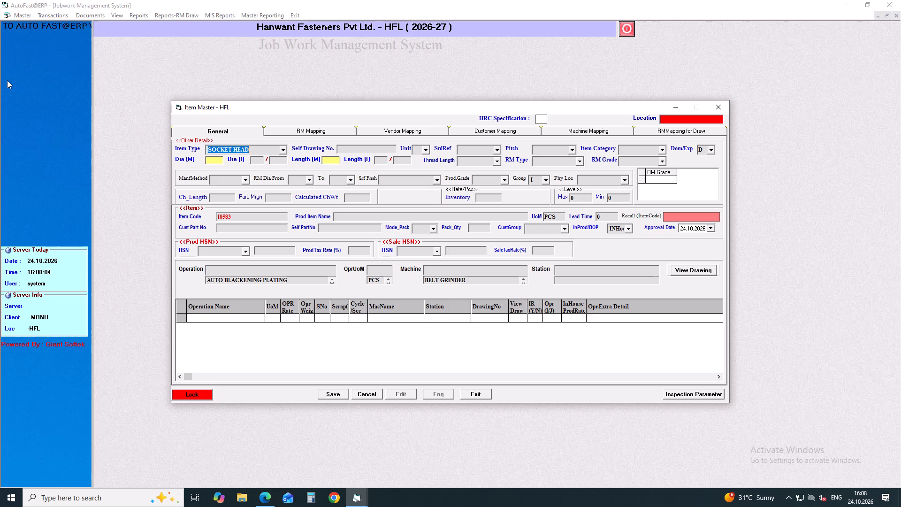
pyautogui.press('Up')
pyautogui.press('Return')
# Set the new item's unit to M, metric diameter to 5 and metric length to 12.
pyautogui.press('Return')
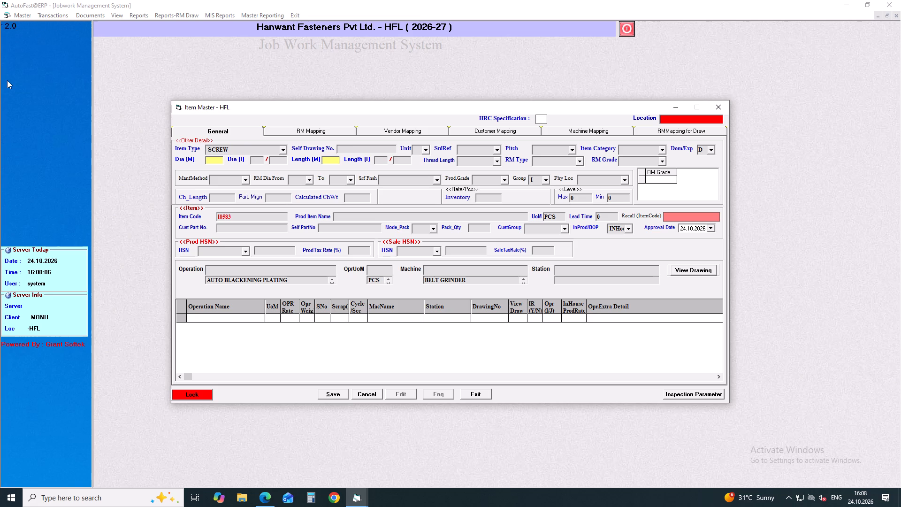
pyautogui.press('Down')
pyautogui.press('Return')
pyautogui.press('Return')
pyautogui.press('Return')
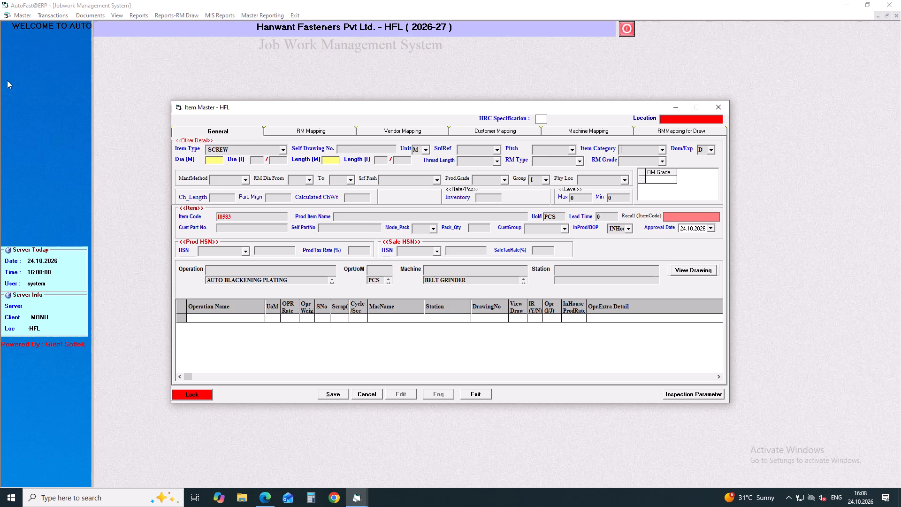
pyautogui.press('Down')
pyautogui.press('Return')
pyautogui.press('Return')
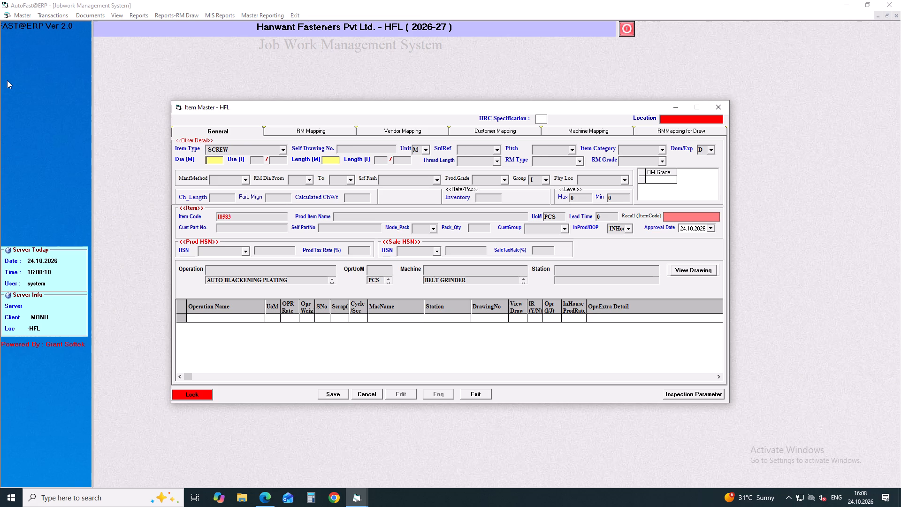
pyautogui.press('5')
pyautogui.press('Return')
pyautogui.press('1')
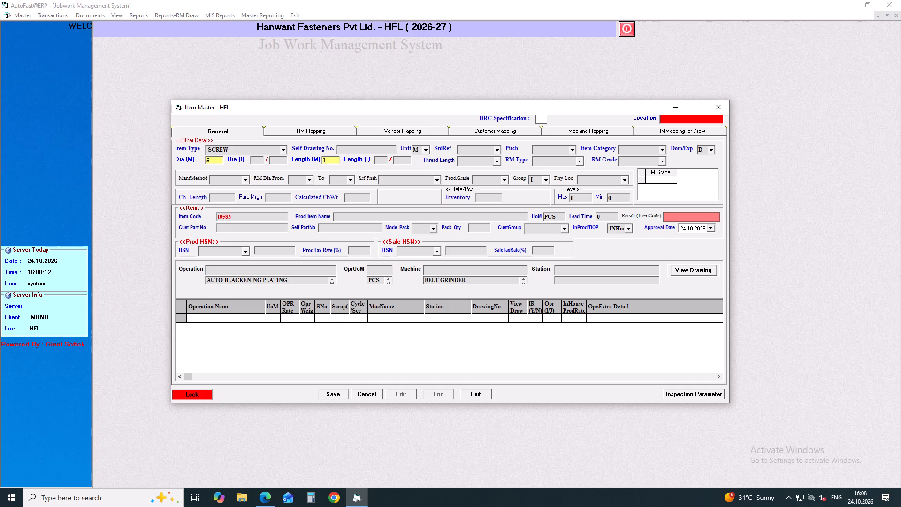
pyautogui.press('3')
pyautogui.press('BackSpace')
pyautogui.press('2')
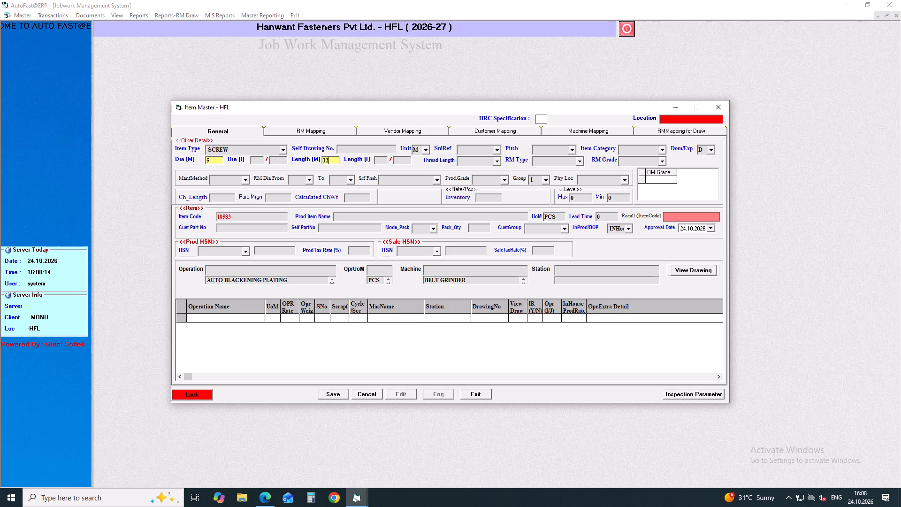
pyautogui.press('Return')
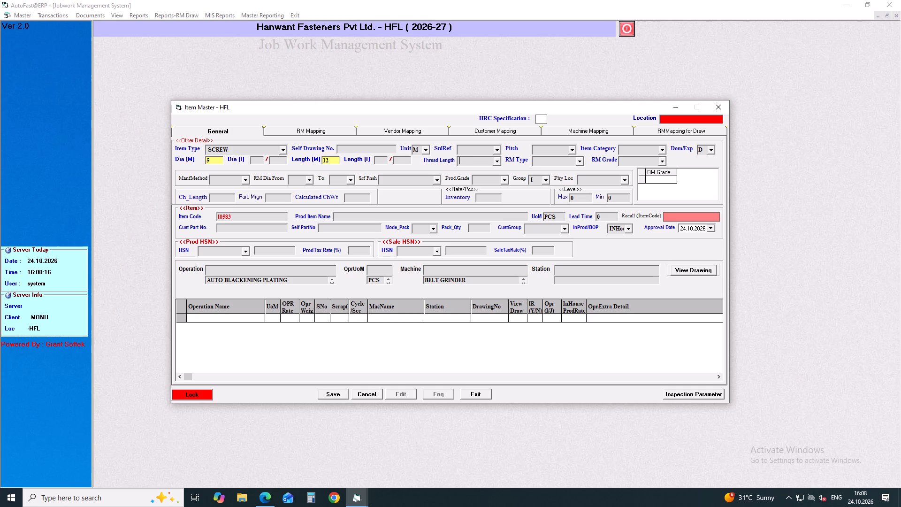
# Set the raw material type to COIL, the raw material grade to 10B21 and the manufacturing method to FORGING.
pyautogui.press('Return')
pyautogui.press('Down')
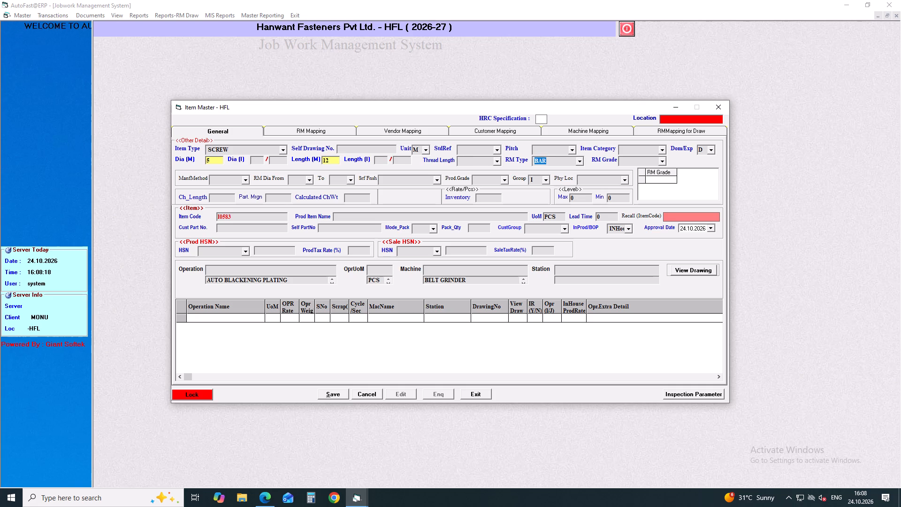
pyautogui.press('Down')
pyautogui.press('Return')
pyautogui.press('Down')
pyautogui.press('Down')
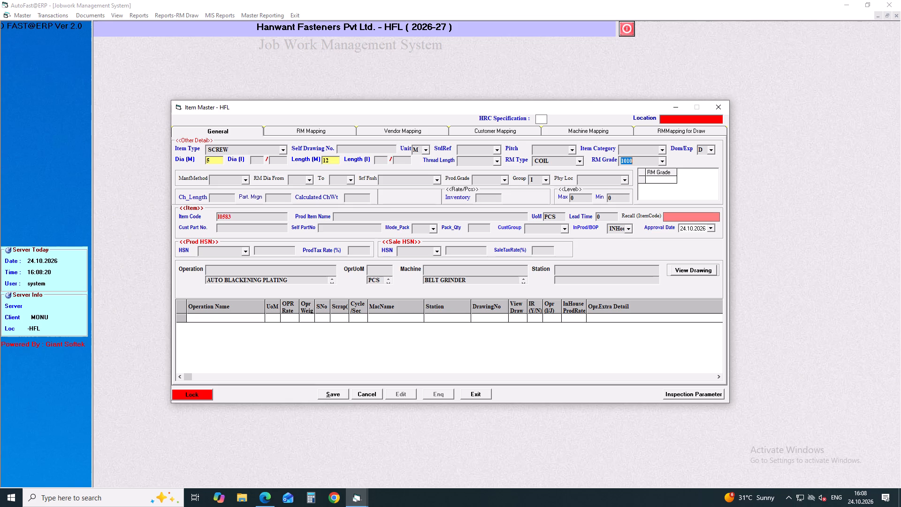
pyautogui.press('Down')
pyautogui.press('Down')
pyautogui.press('Down')
pyautogui.press('Down')
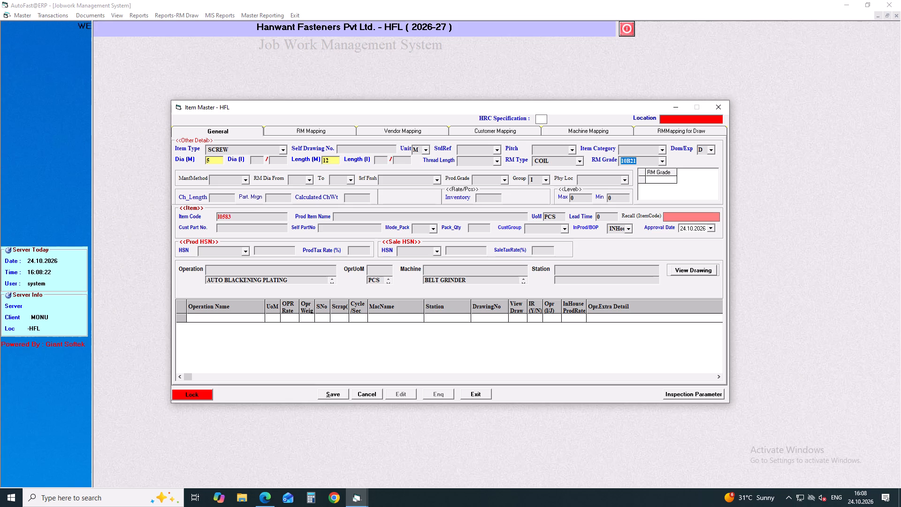
pyautogui.press('Return')
pyautogui.press('Down')
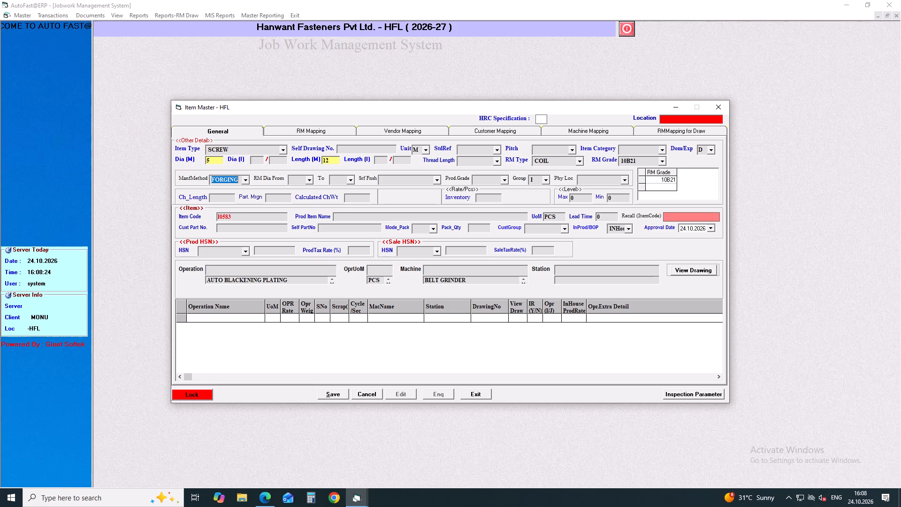
pyautogui.press('Return')
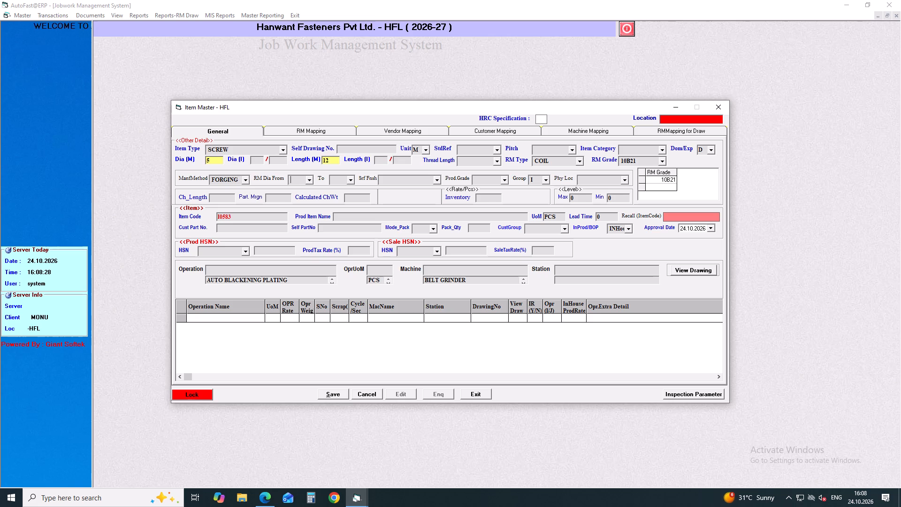
# Set the raw material diameter range from 4.35 to 4.37 and the production grade to 1.
pyautogui.write('4.35')
pyautogui.press('Return')
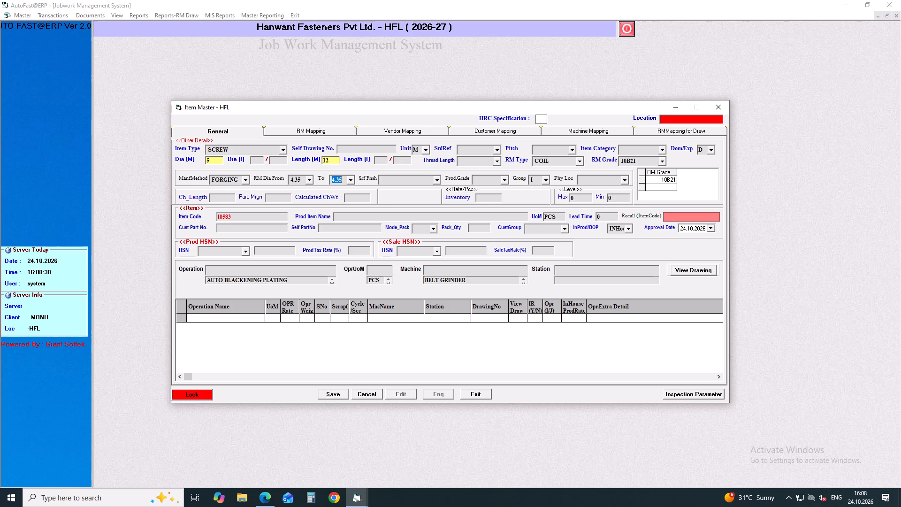
pyautogui.write('4.37')
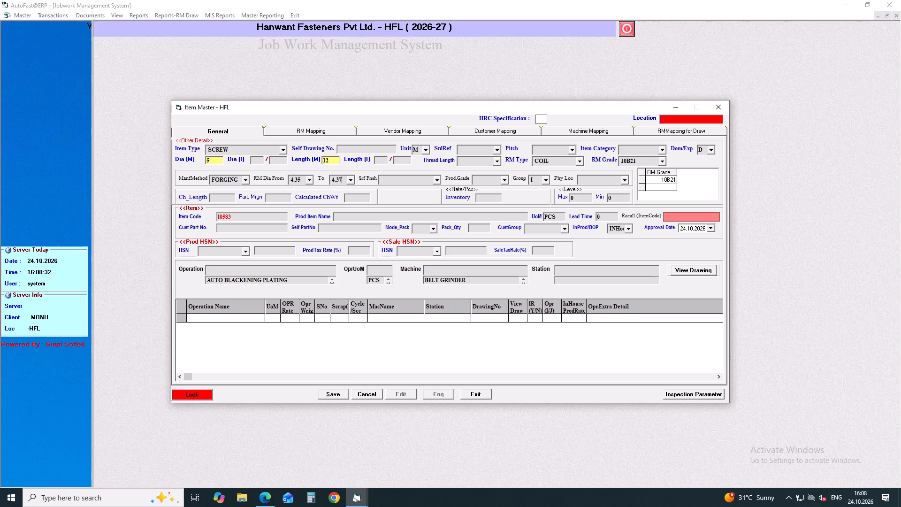
pyautogui.press('Return')
pyautogui.press('Return')
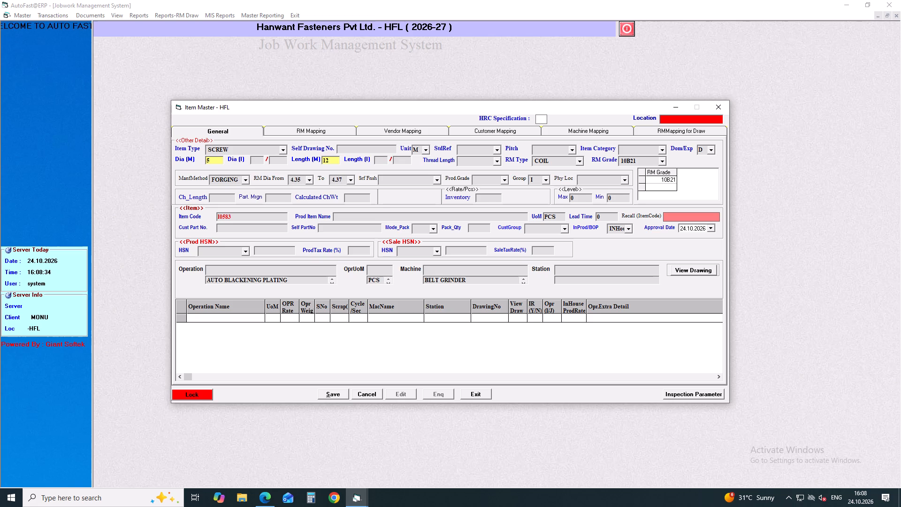
pyautogui.press('Down')
pyautogui.press('Return')
pyautogui.press('Return')
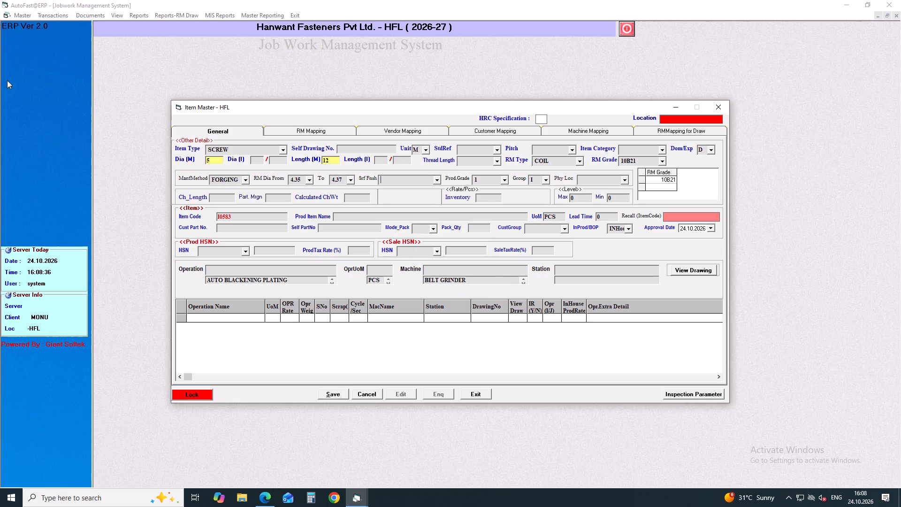
# Set the calculated cheese weight to 2.35 and the inventory rate per piece to 0.35.
pyautogui.click(225, 197)
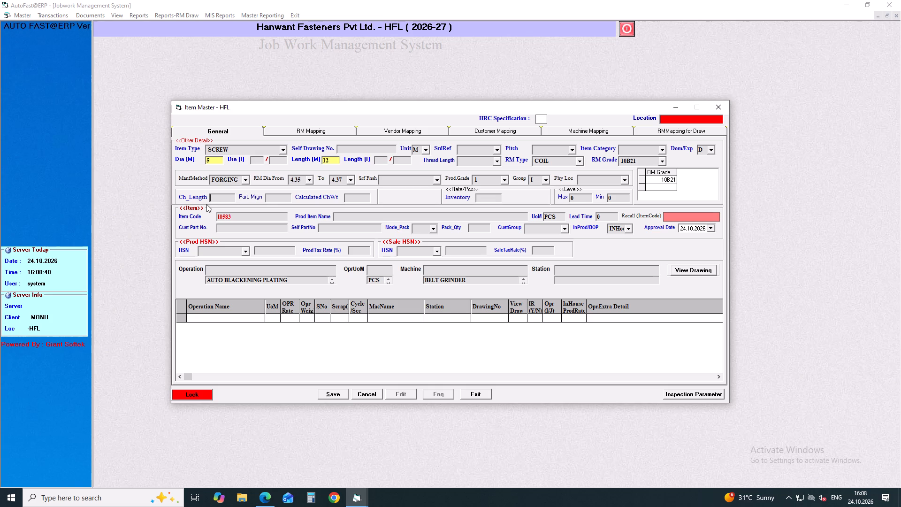
pyautogui.press('Return')
pyautogui.press('Return')
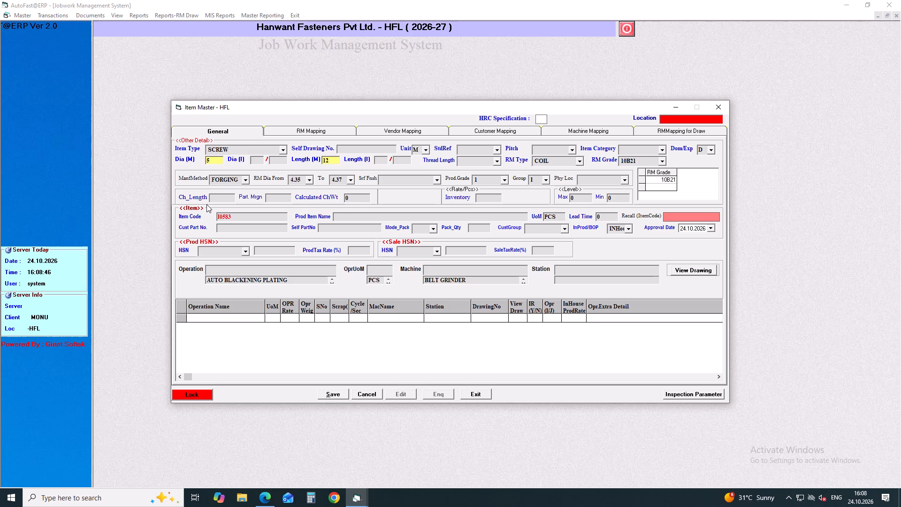
pyautogui.press('Right')
pyautogui.press('BackSpace')
pyautogui.write('2.35')
pyautogui.press('Return')
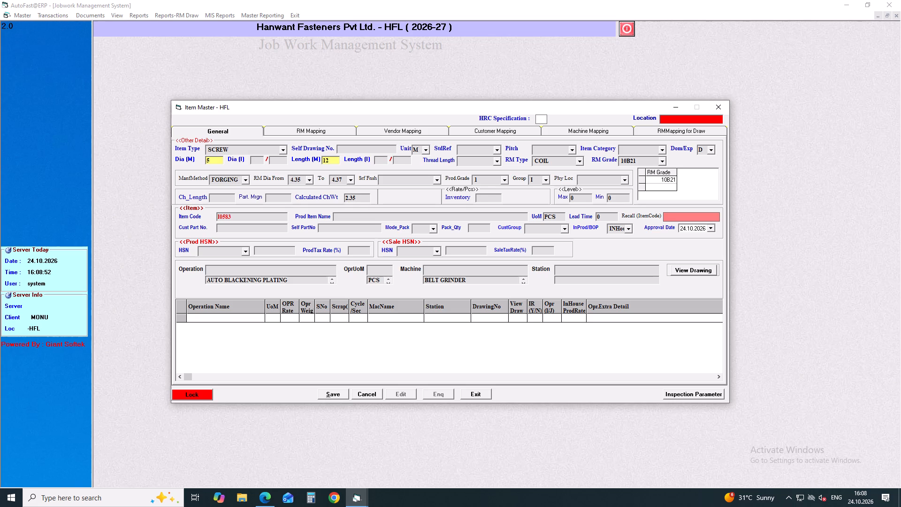
pyautogui.write('0.35')
pyautogui.press('Return')
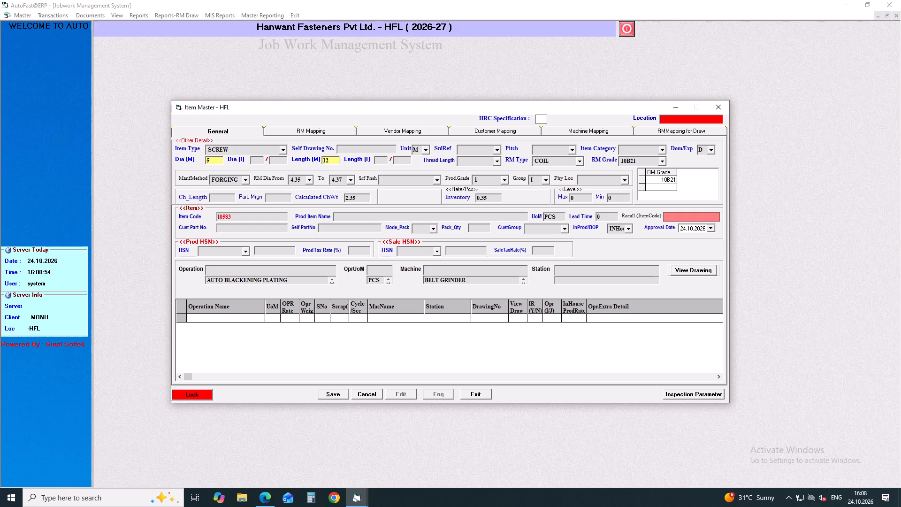
# Set the product item name to SCREW PAN PLUS M5X0.8X812X8.8_U (ZINC NICKLE SILVER PLATING), replacing BLACK with SILVER in the pasted name.
pyautogui.press('Return')
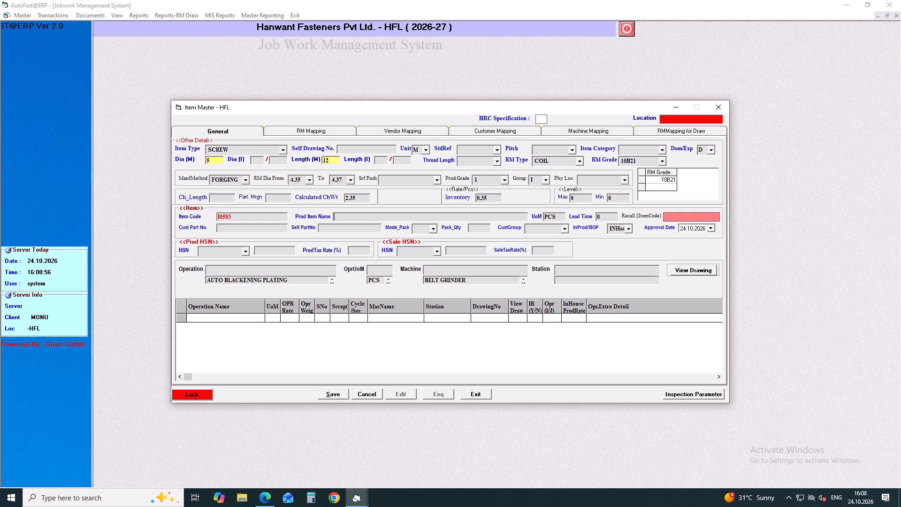
pyautogui.hotkey('ctrl', 'v')
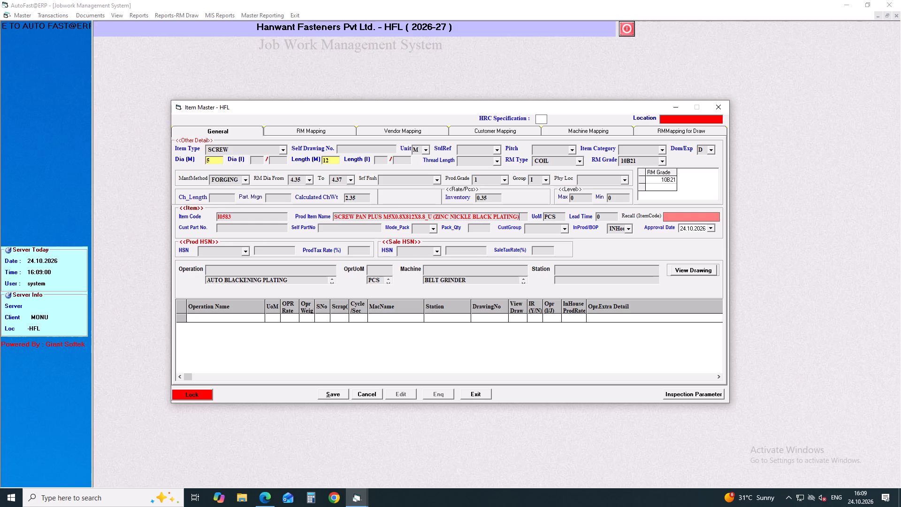
pyautogui.click(493, 218)
pyautogui.press('BackSpace')
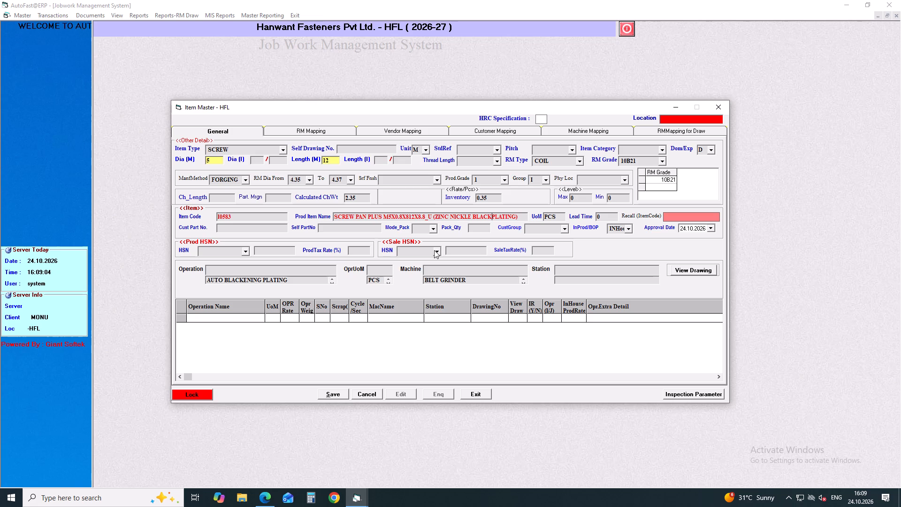
pyautogui.press('BackSpace')
pyautogui.press('BackSpace')
pyautogui.press('BackSpace')
pyautogui.press('BackSpace')
pyautogui.press('BackSpace')
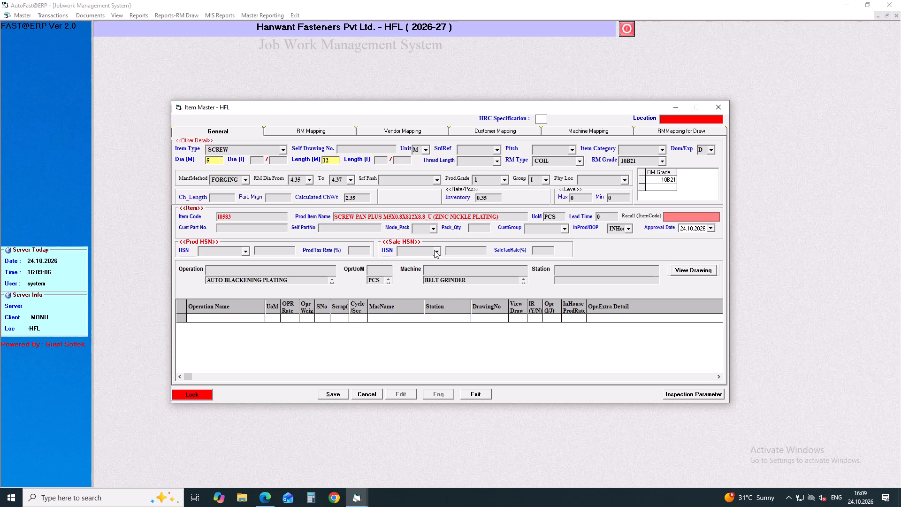
pyautogui.write('silver')
pyautogui.press('space')
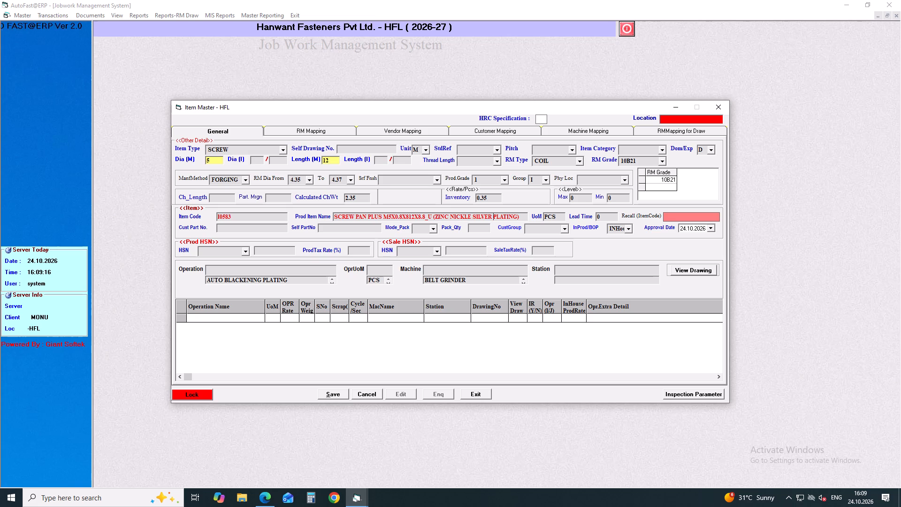
pyautogui.press('Return')
pyautogui.press('Return')
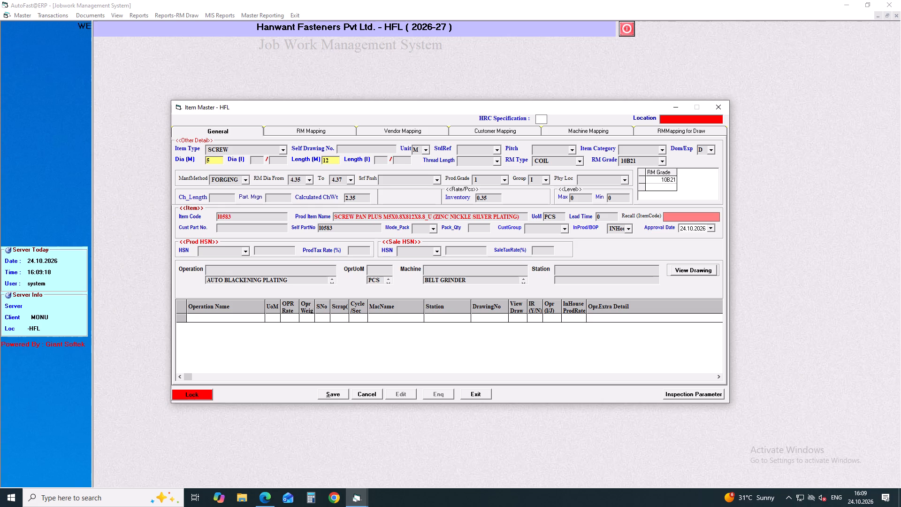
# Select ZINC NICKLE SILVER PLATING as the new item's first operation, leaving the remaining item details at their defaults.
pyautogui.press('Return')
pyautogui.press('Return')
pyautogui.press('Return')
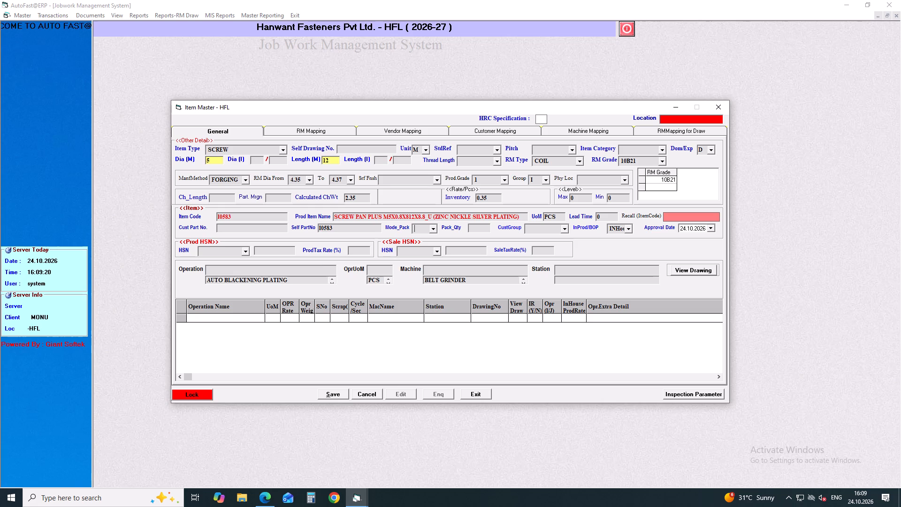
pyautogui.press('Return')
pyautogui.press('Return')
pyautogui.press('Return')
pyautogui.press('Return')
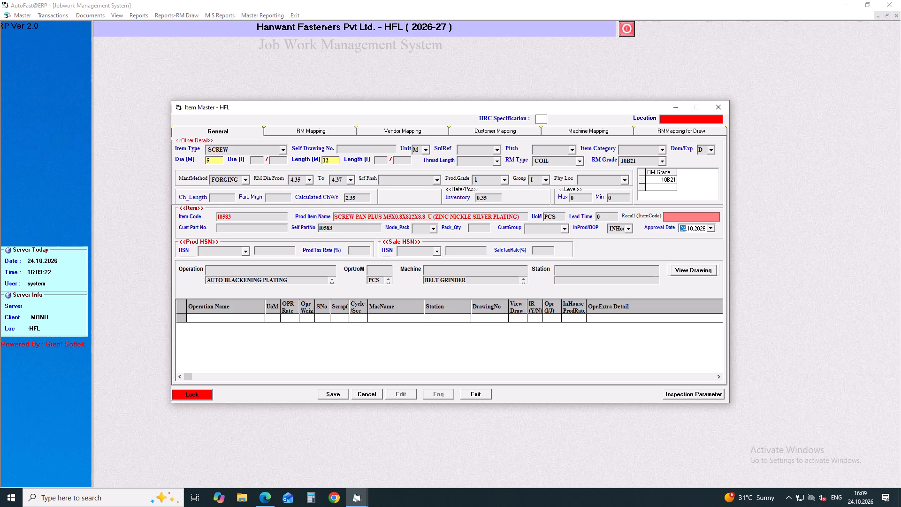
pyautogui.press('Return')
pyautogui.press('Return')
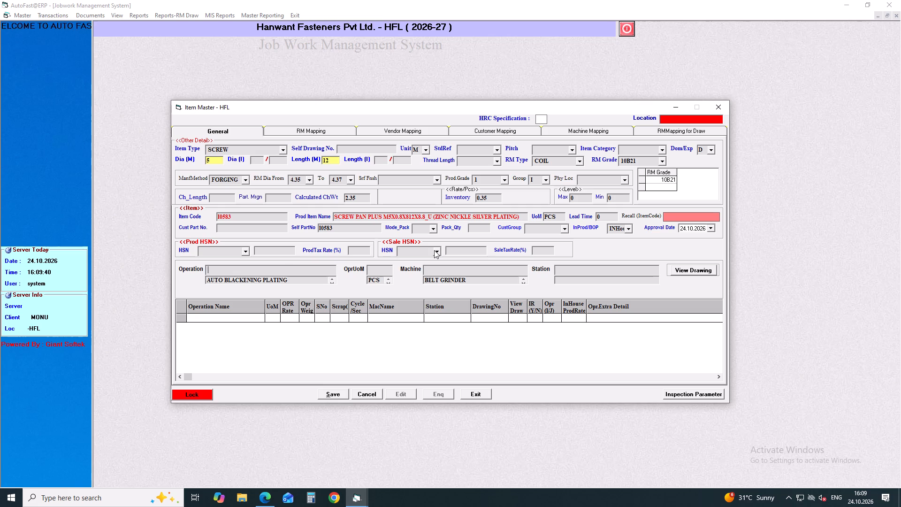
pyautogui.press('Down')
pyautogui.press('Down')
pyautogui.press('Down')
pyautogui.press('Down')
pyautogui.press('Down')
pyautogui.press('Down')
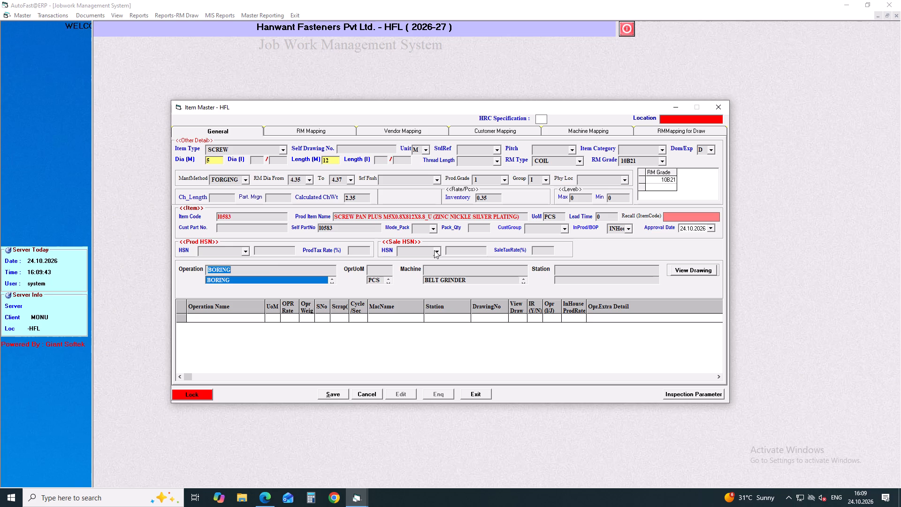
pyautogui.press('z')
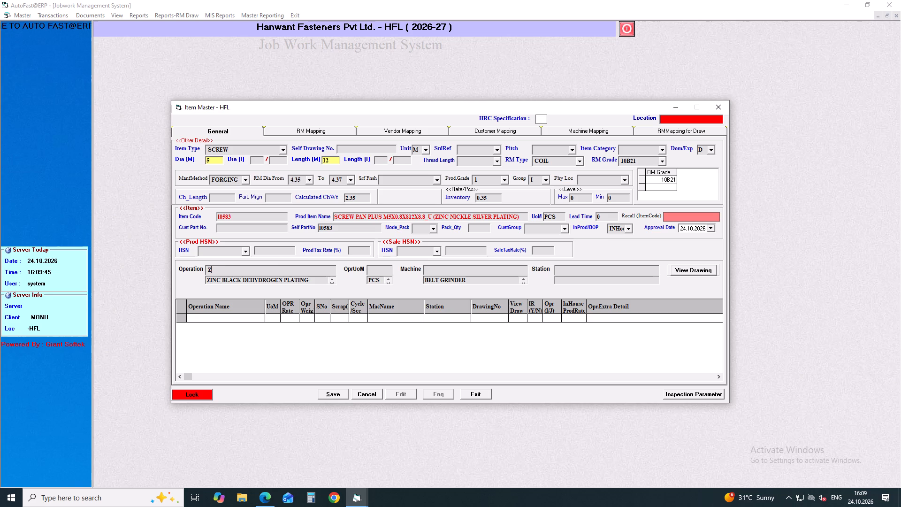
pyautogui.press('Down')
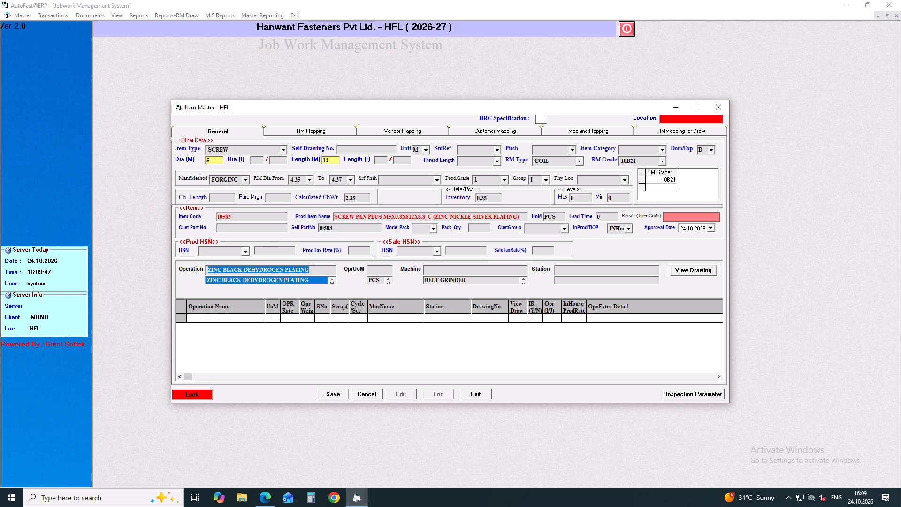
pyautogui.press('Down')
pyautogui.press('Down')
pyautogui.press('Down')
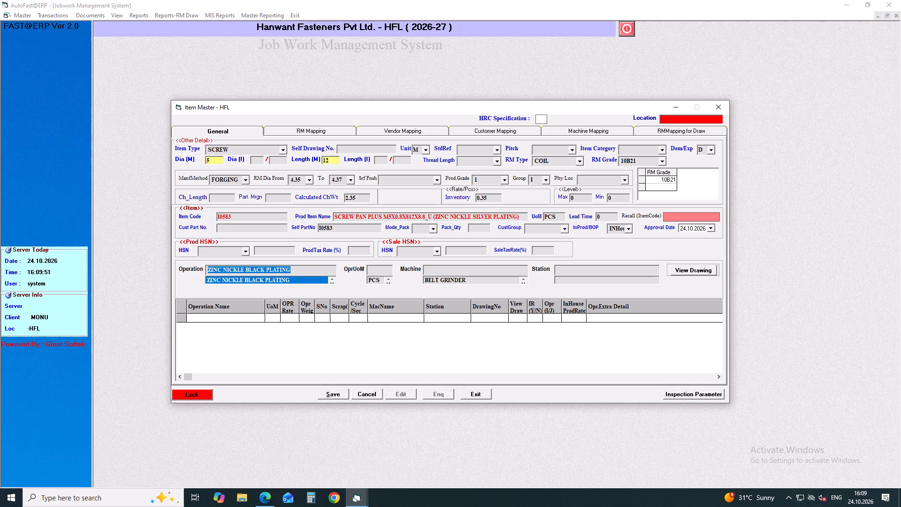
pyautogui.press('Down')
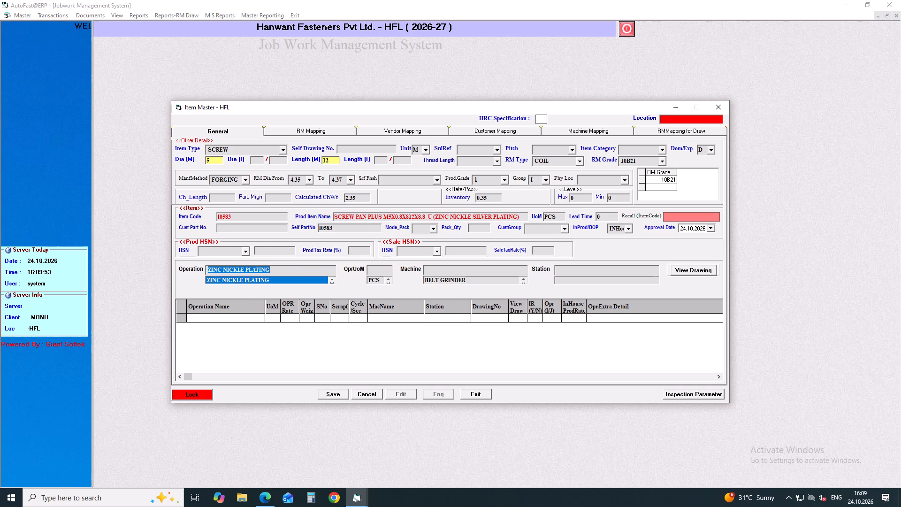
pyautogui.press('Down')
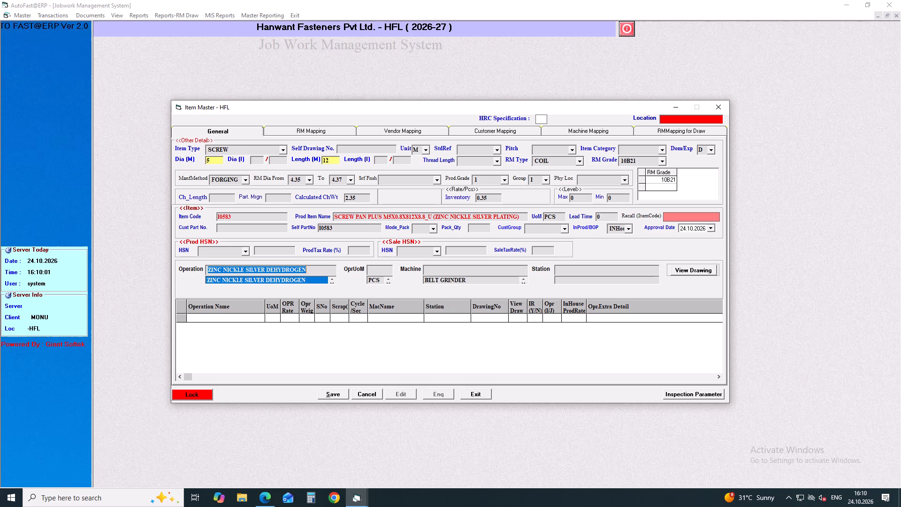
pyautogui.press('Down')
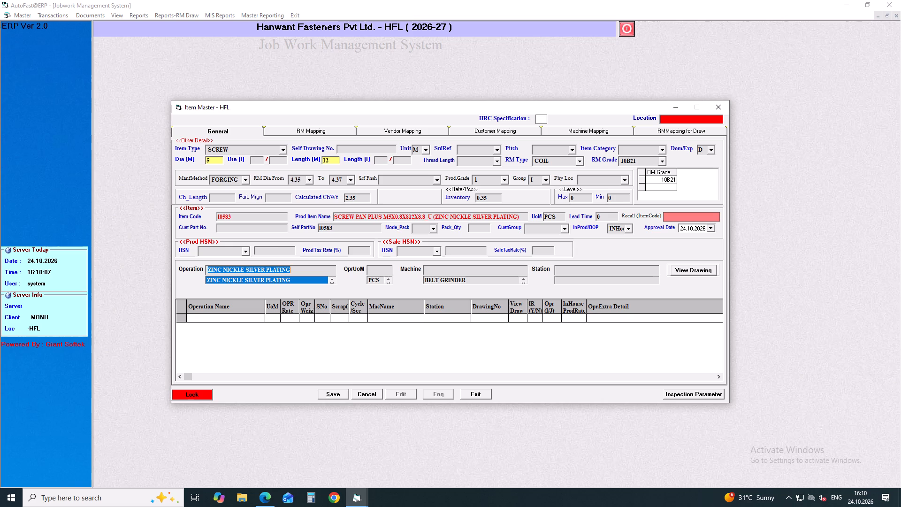
pyautogui.press('Return')
pyautogui.press('Return')
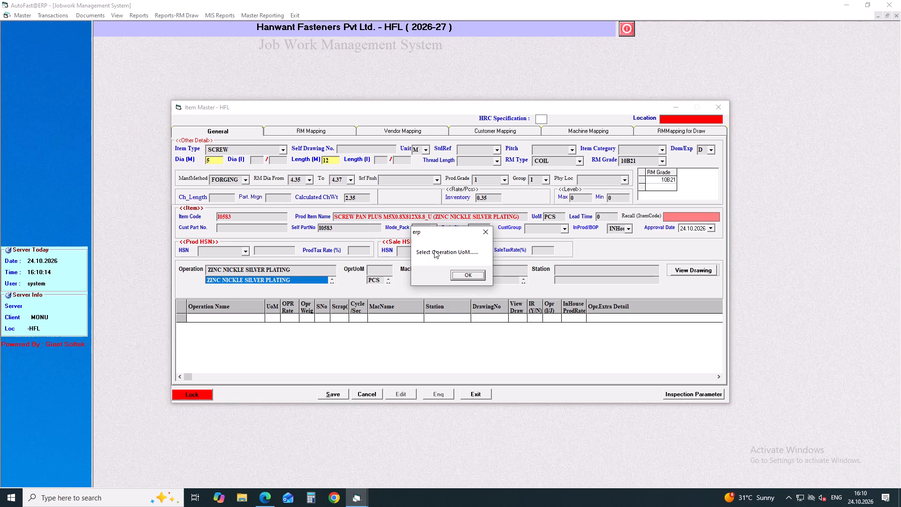
pyautogui.click(458, 278)
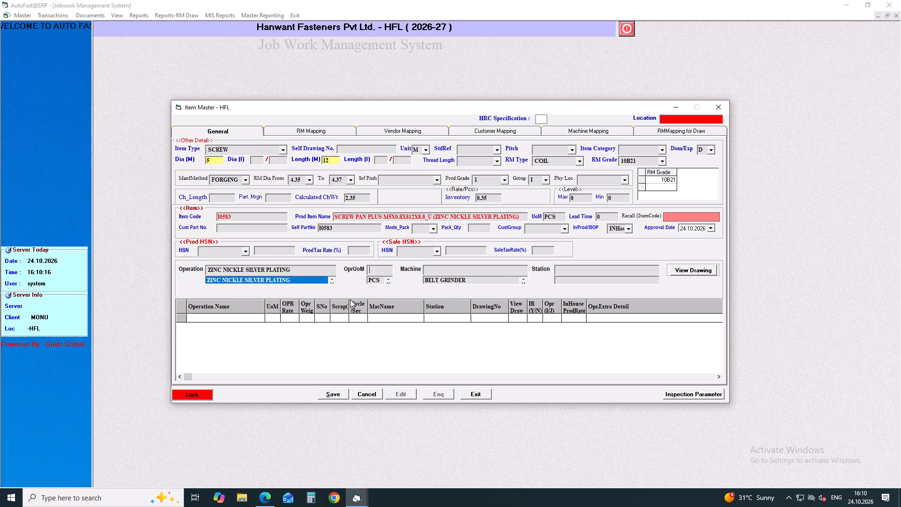
# Set the plating operation's unit to KGS and add the operation to the item's operation table.
pyautogui.press('Down')
pyautogui.press('Up')
pyautogui.press('Down')
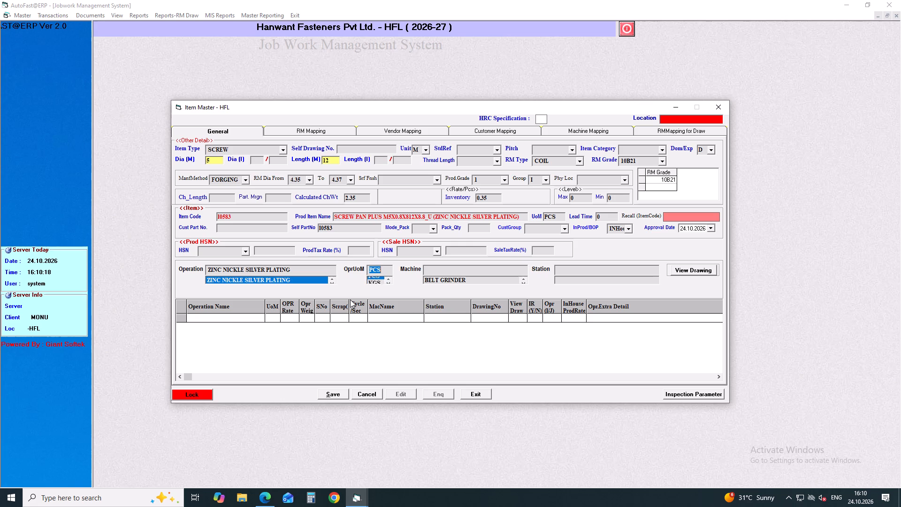
pyautogui.press('Return')
pyautogui.press('Return')
pyautogui.press('Return')
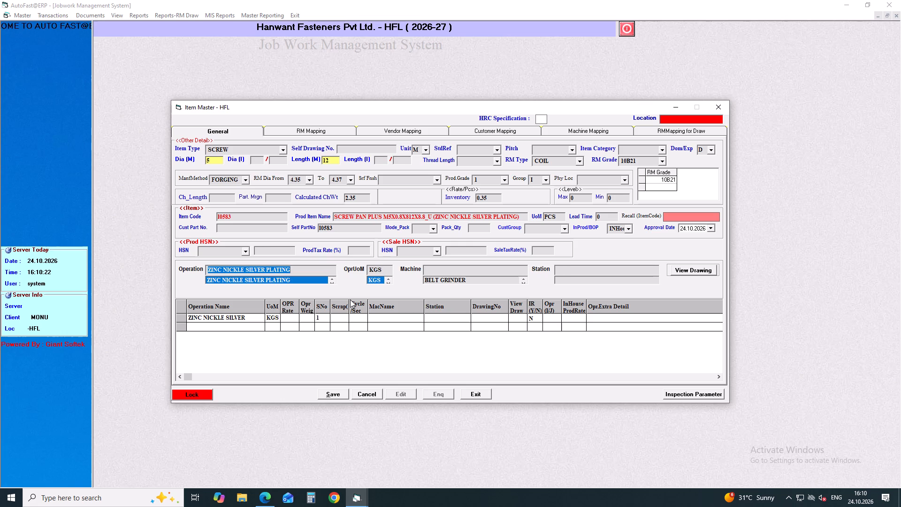
# Add FINAL INSPECTION as the second operation with PCS as its unit.
pyautogui.write('fi')
pyautogui.press('Down')
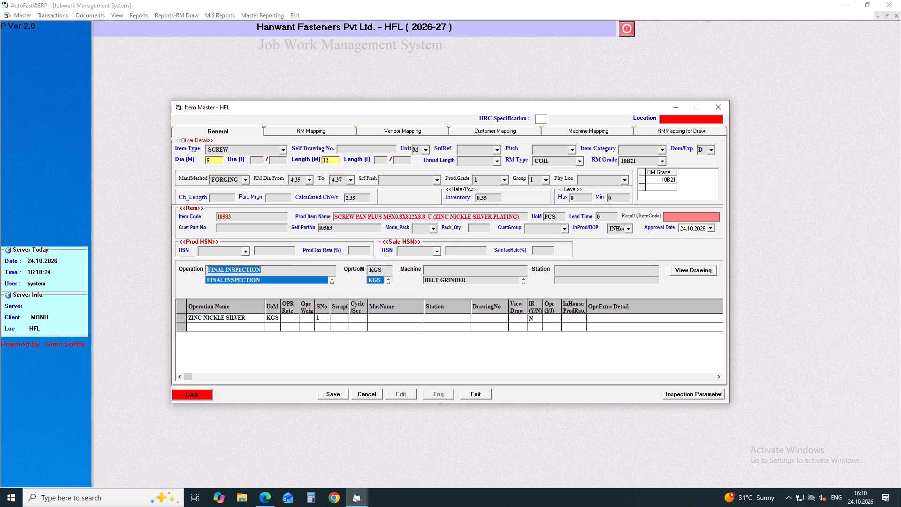
pyautogui.press('Return')
pyautogui.press('Up')
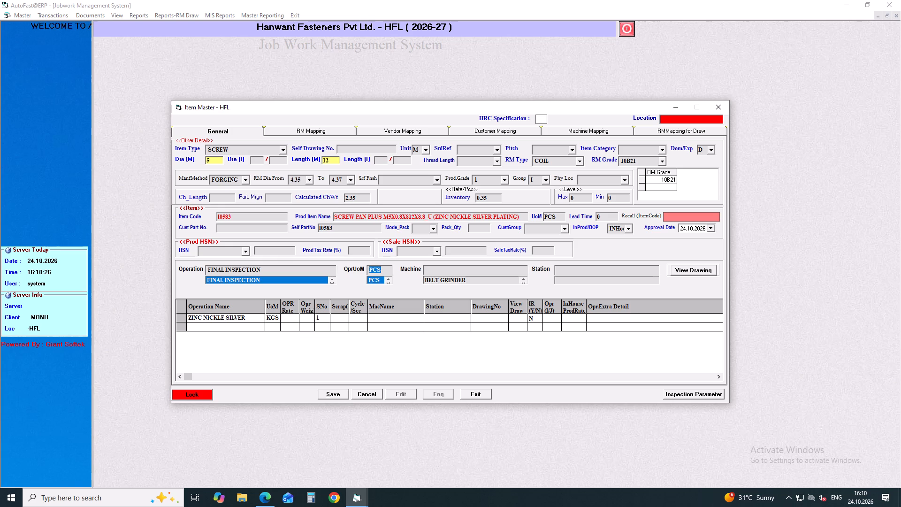
pyautogui.press('Return')
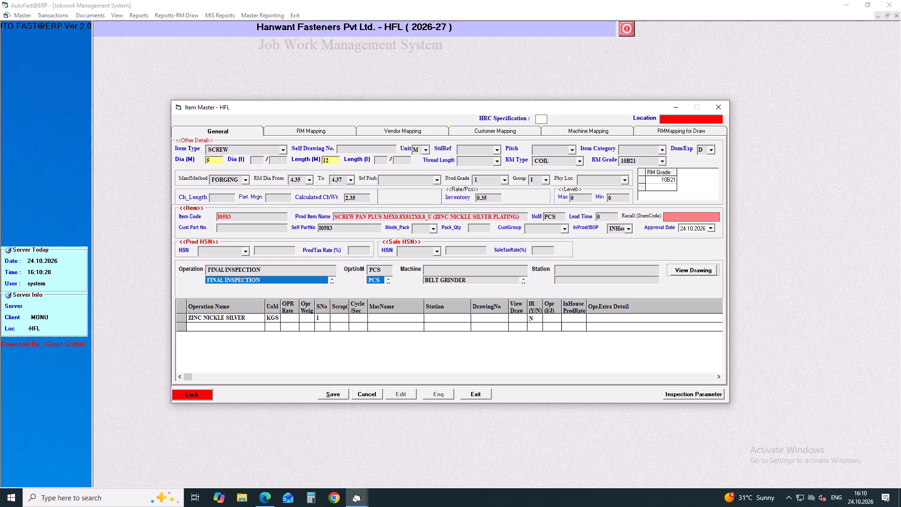
pyautogui.press('Return')
pyautogui.press('Return')
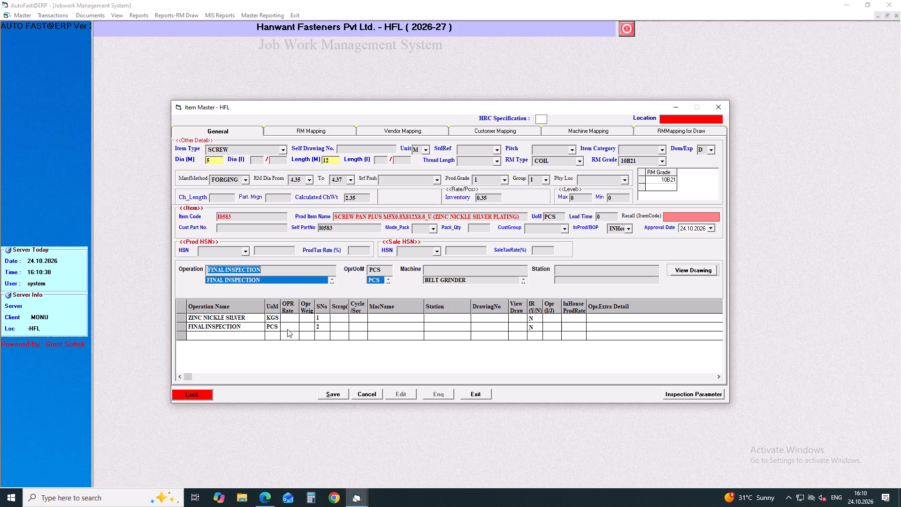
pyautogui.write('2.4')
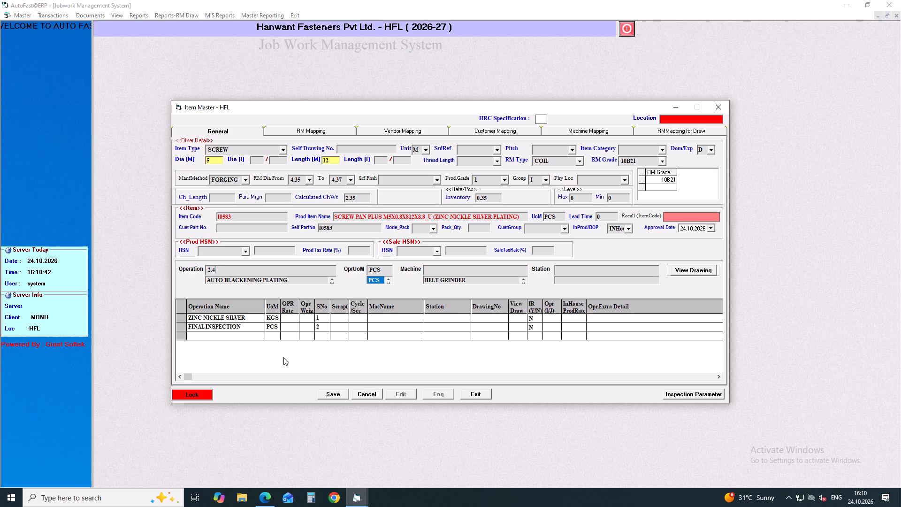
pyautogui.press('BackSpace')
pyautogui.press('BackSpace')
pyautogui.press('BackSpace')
# Set the operation weight to 2.4 for both the zinc nickle silver plating and final inspection operations.
pyautogui.click(309, 320)
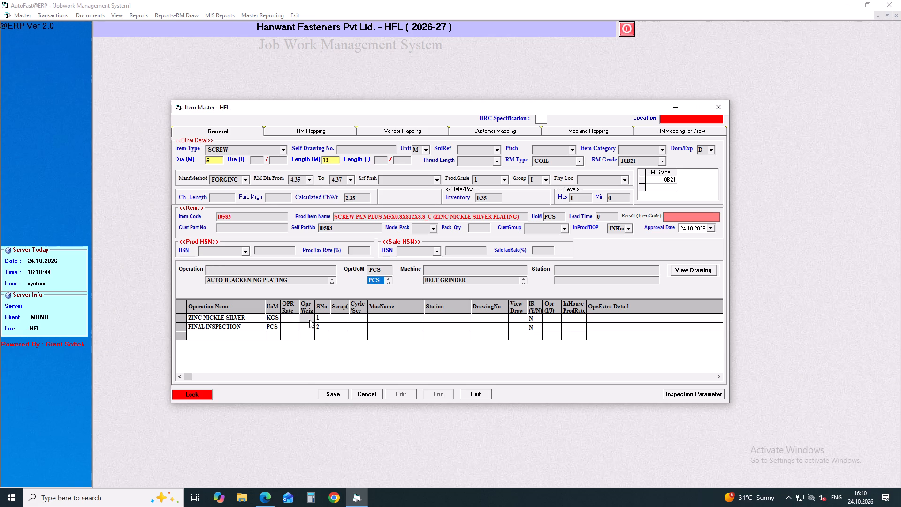
pyautogui.press('3')
pyautogui.press('BackSpace')
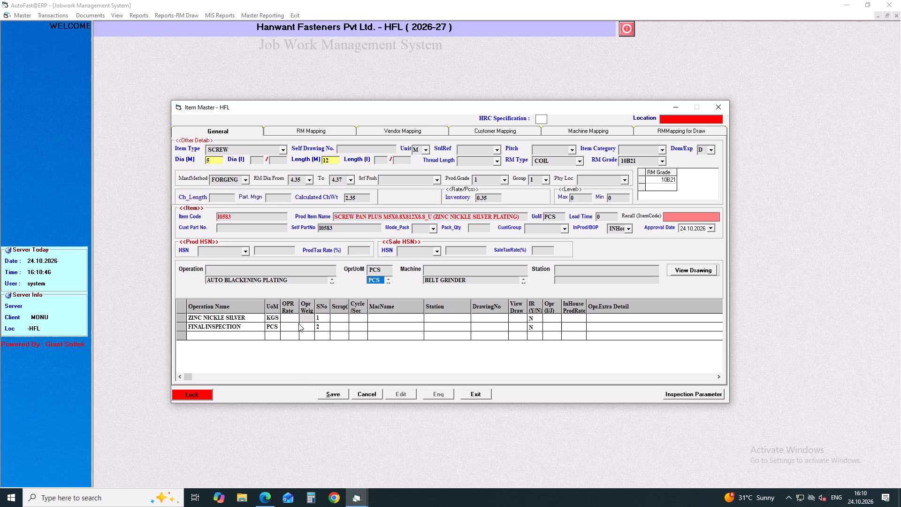
pyautogui.write('2.4')
pyautogui.press('Down')
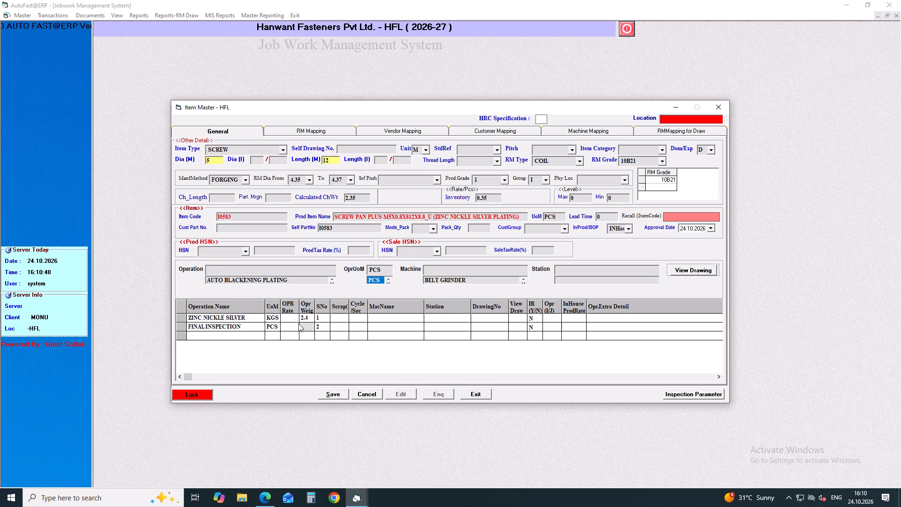
pyautogui.write('2.4')
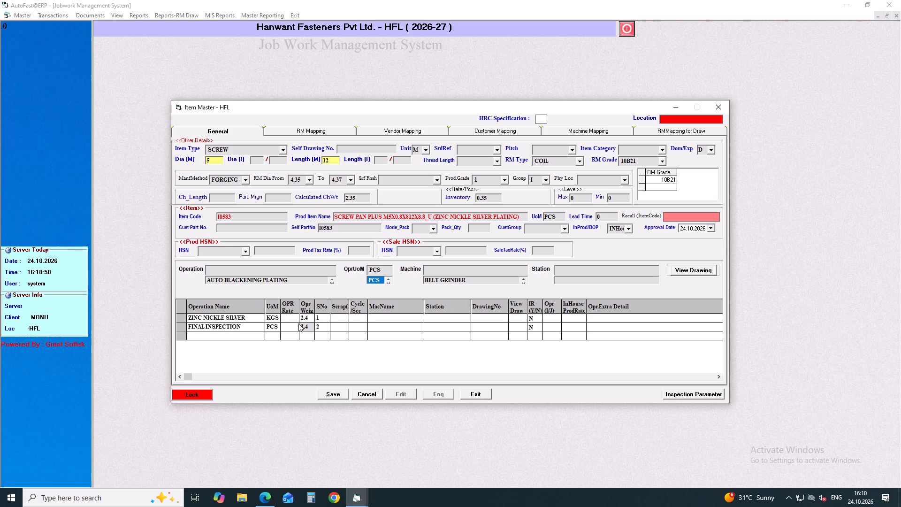
# Map the raw material COIL SAE 10B21 4.36/4.38 SAPPD to the new item with FORGING as the method.
pyautogui.click(317, 131)
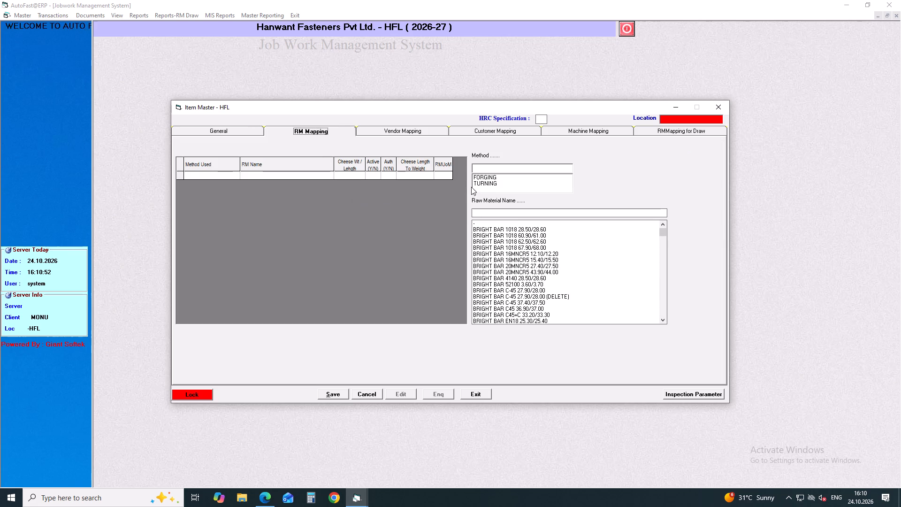
pyautogui.click(485, 177)
pyautogui.click(481, 215)
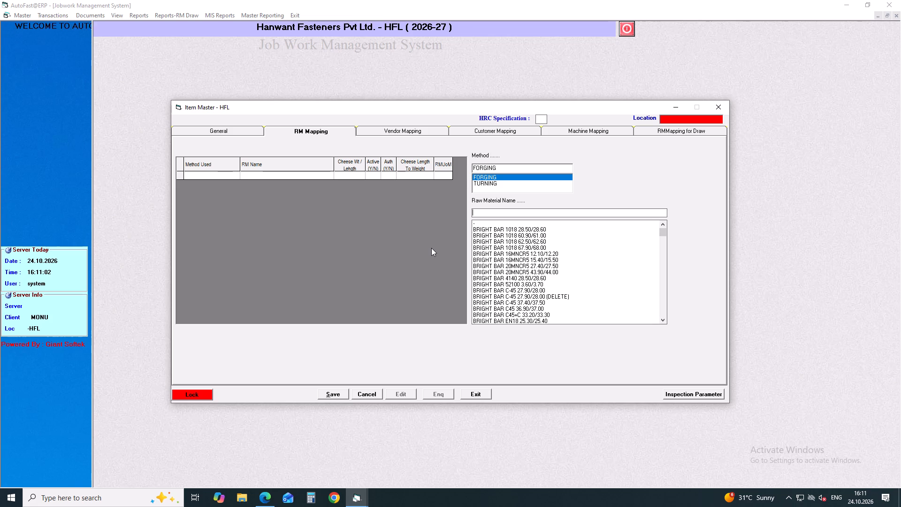
pyautogui.hotkey('shift', '%')
pyautogui.write('coil sae')
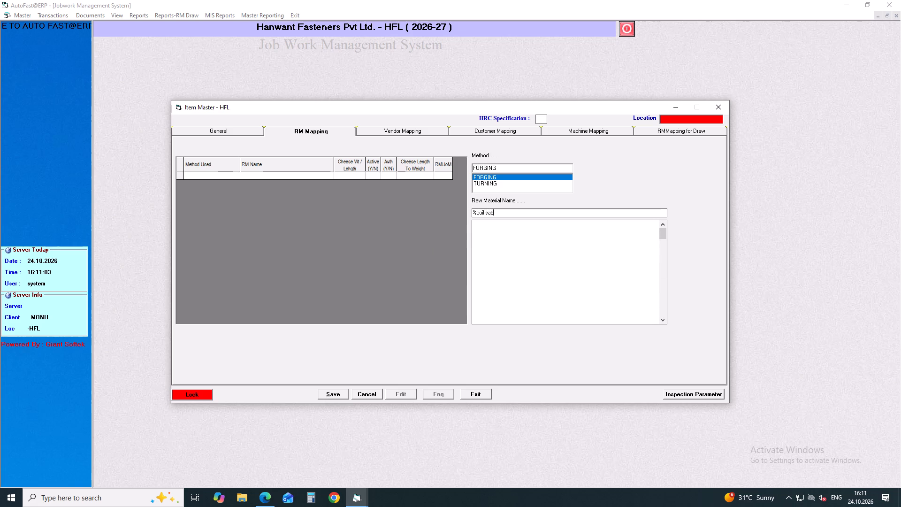
pyautogui.press('space')
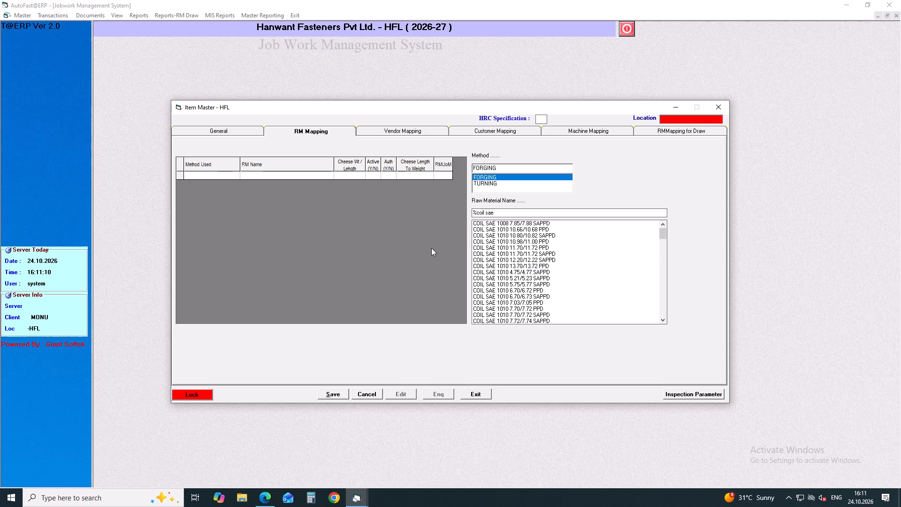
pyautogui.write('10b21')
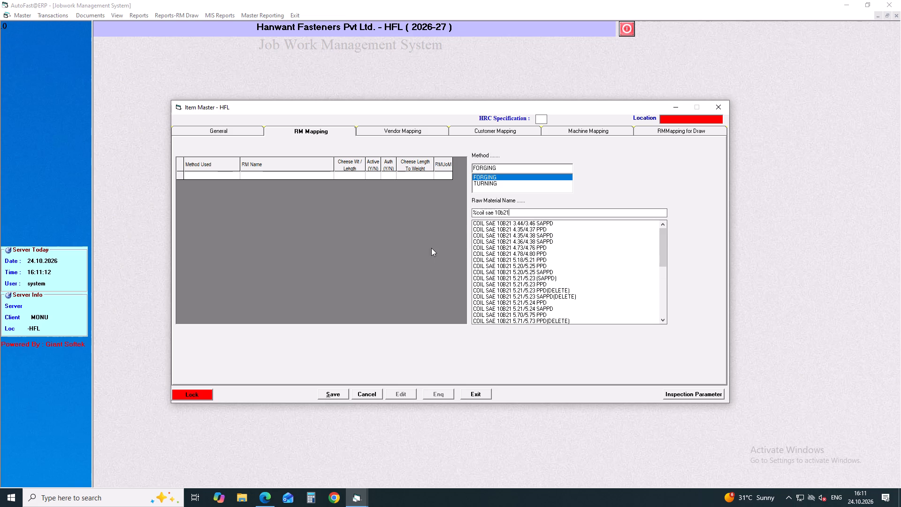
pyautogui.press('space')
pyautogui.press('4')
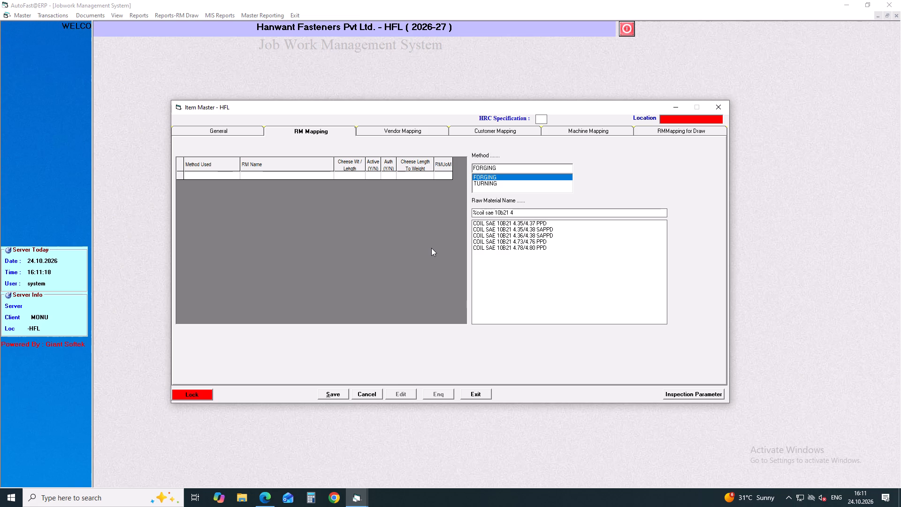
pyautogui.press('Down')
pyautogui.press('Down')
pyautogui.press('Down')
pyautogui.press('Down')
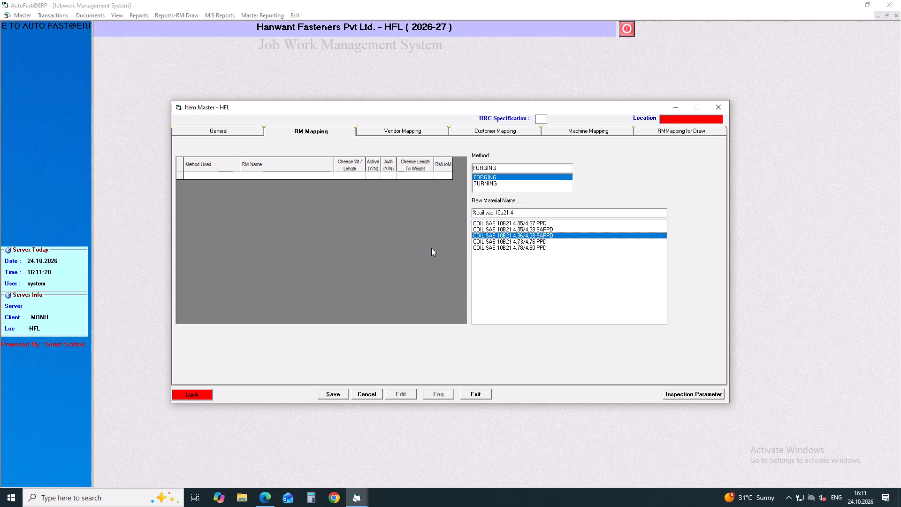
pyautogui.press('Return')
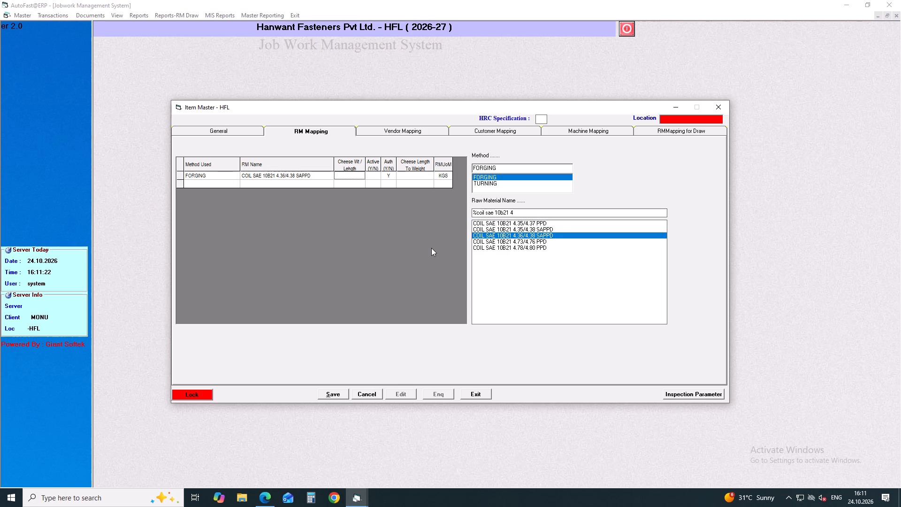
# Set the mapped coil's cheese weight to 2.5 and mark the mapping active with Y.
pyautogui.write('2.')
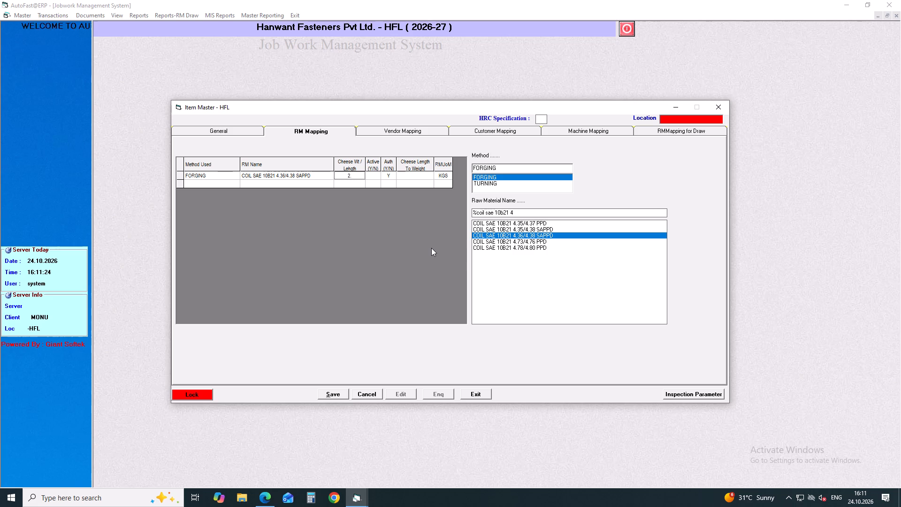
pyautogui.press('5')
pyautogui.press('Return')
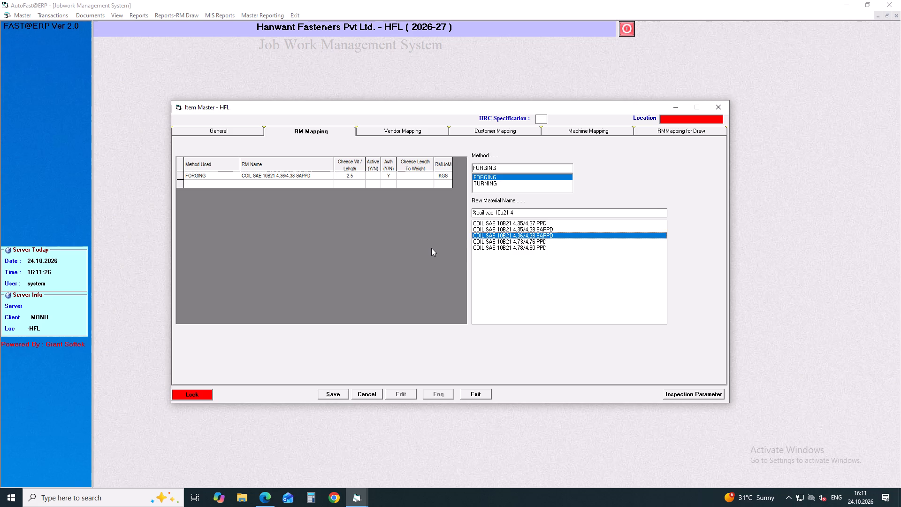
pyautogui.press('y')
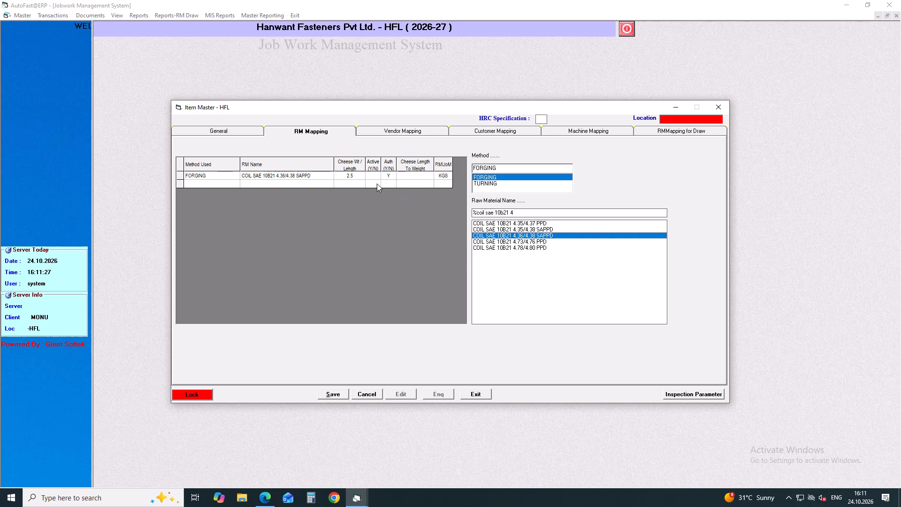
pyautogui.click(378, 177)
pyautogui.press('y')
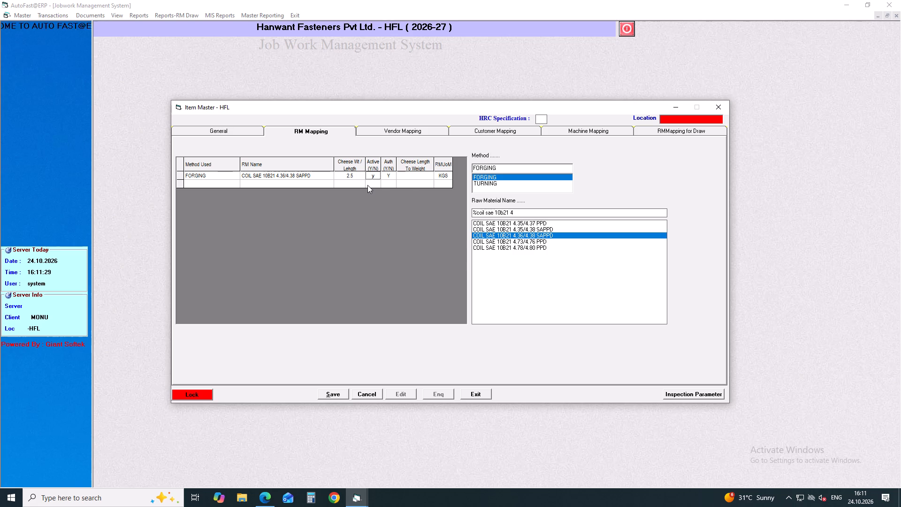
# Set the item's calculated cheese weight to 2.4 in its general details.
pyautogui.click(235, 131)
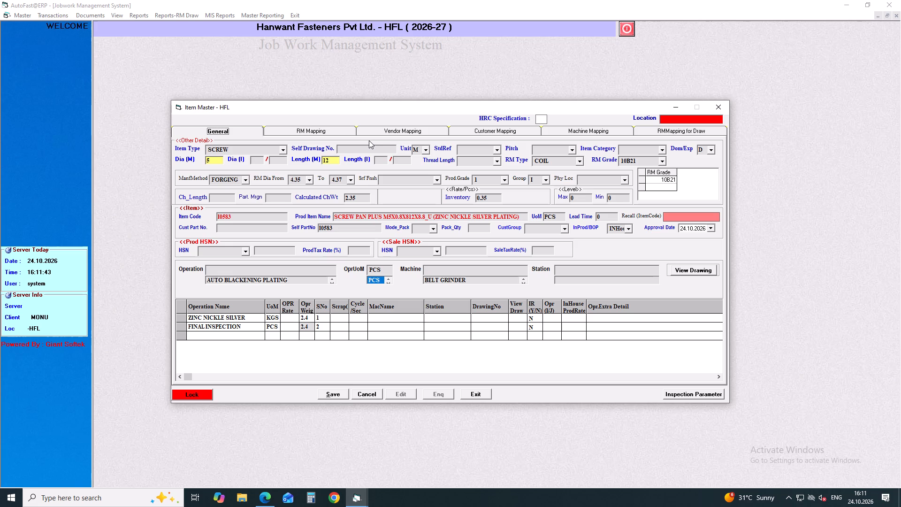
pyautogui.click(361, 198)
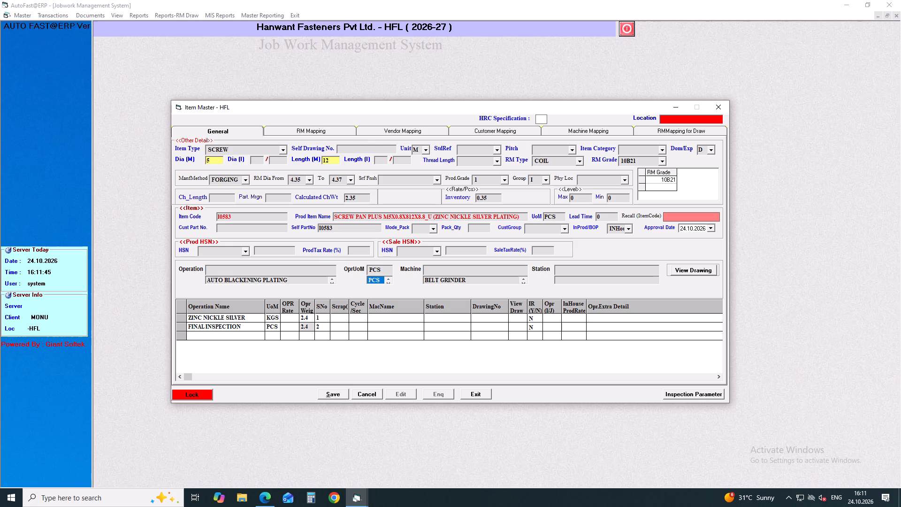
pyautogui.press('BackSpace')
pyautogui.press('BackSpace')
pyautogui.press('4')
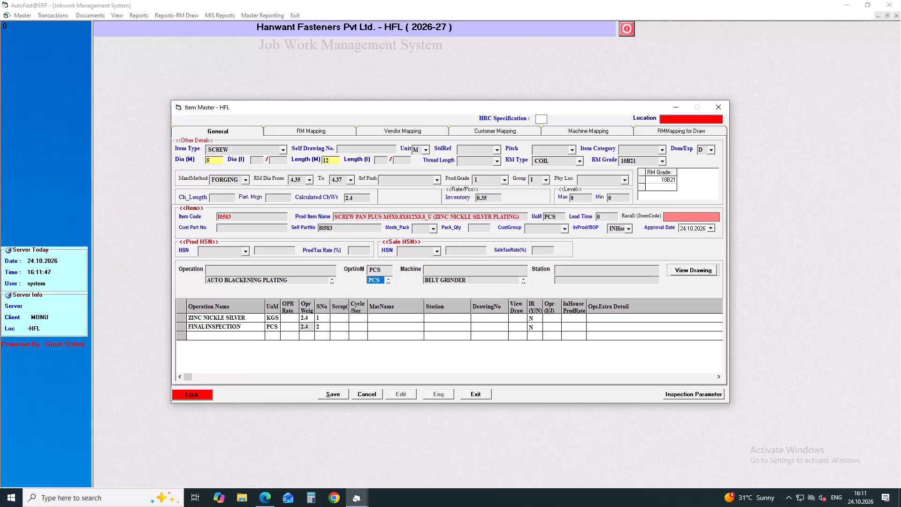
# Map the vendor LAKSHMI INDUSTRIAL PRODUCTS to the item's ZINC NICKLE SILVER PLATING operation.
pyautogui.click(399, 130)
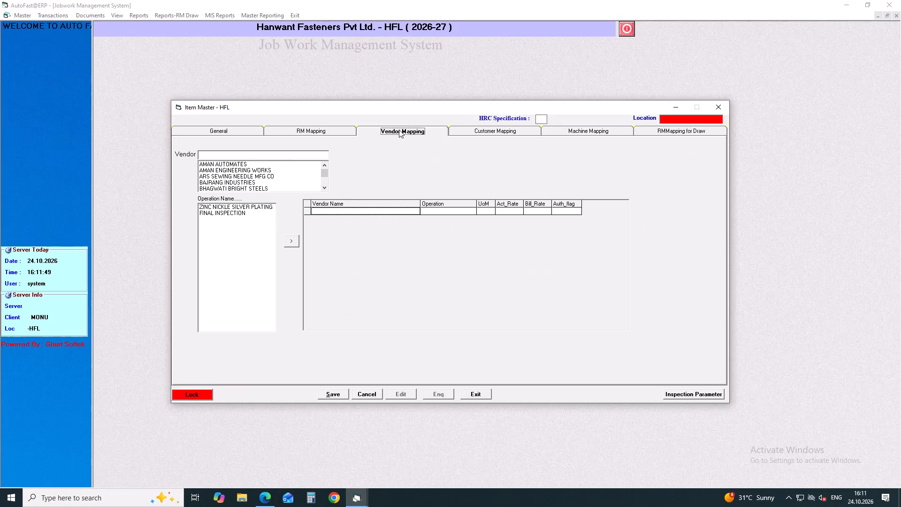
pyautogui.click(262, 156)
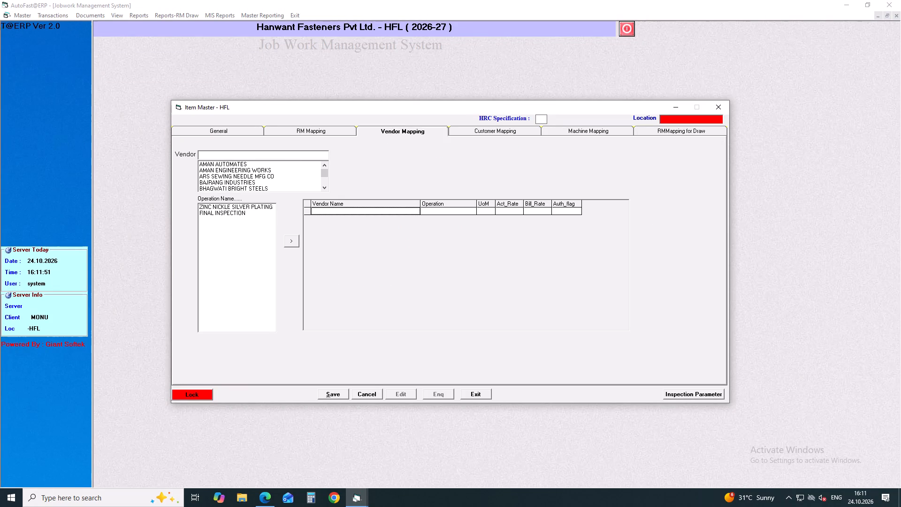
pyautogui.write('la')
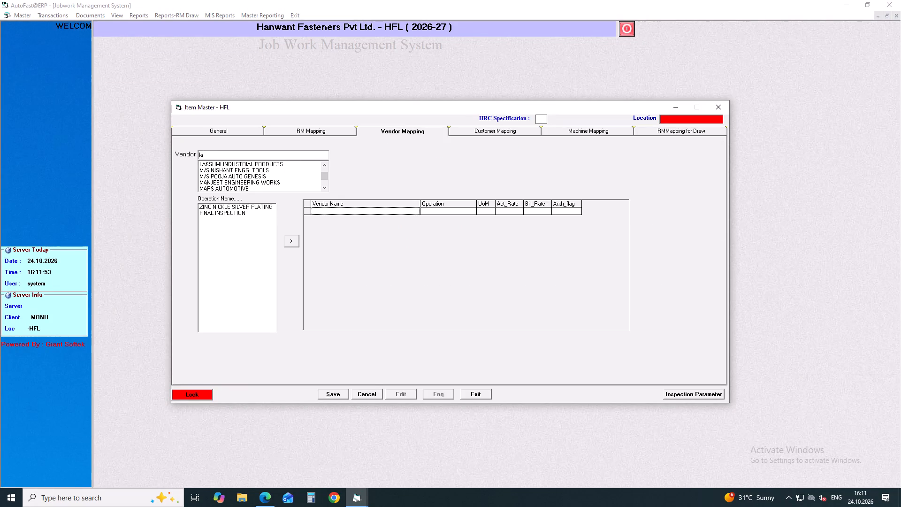
pyautogui.press('Down')
pyautogui.press('Down')
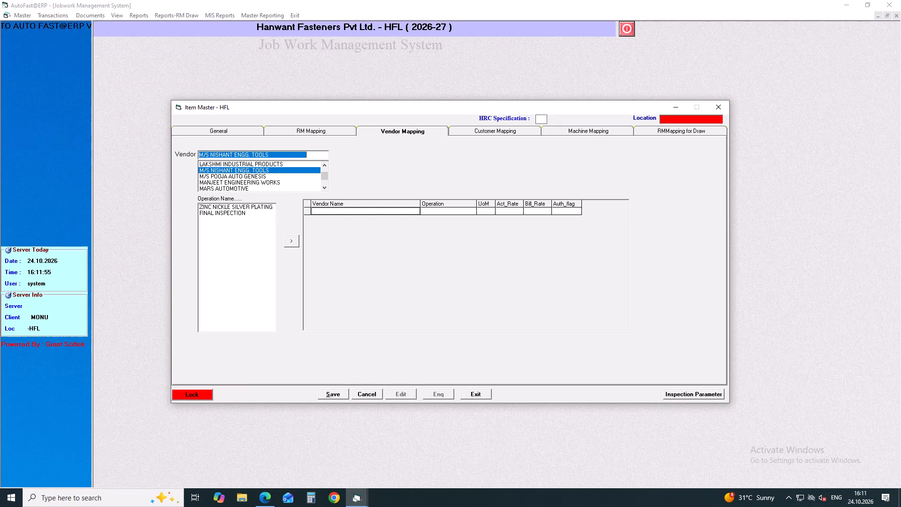
pyautogui.press('Up')
pyautogui.press('Return')
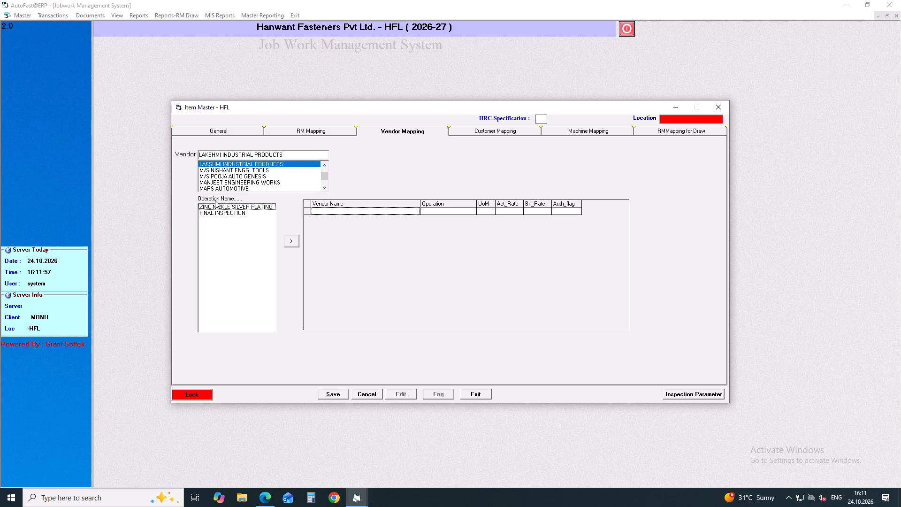
pyautogui.click(217, 204)
pyautogui.click(292, 242)
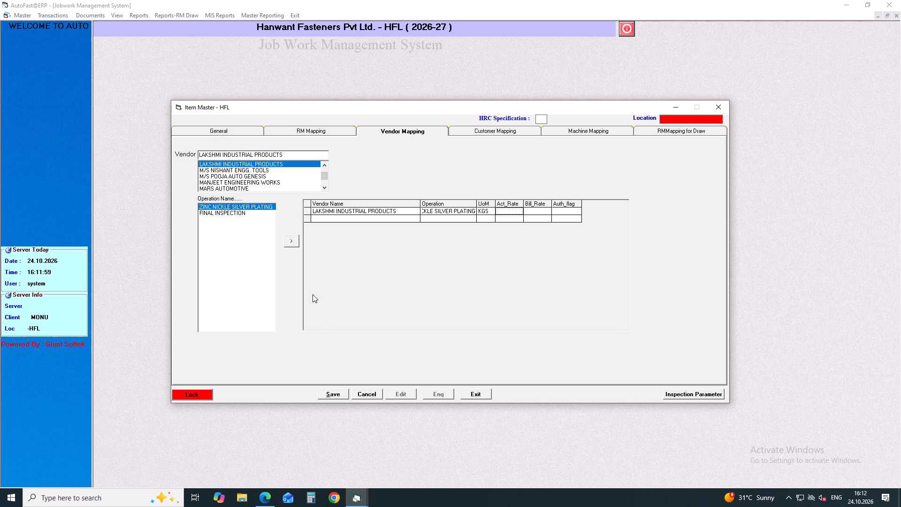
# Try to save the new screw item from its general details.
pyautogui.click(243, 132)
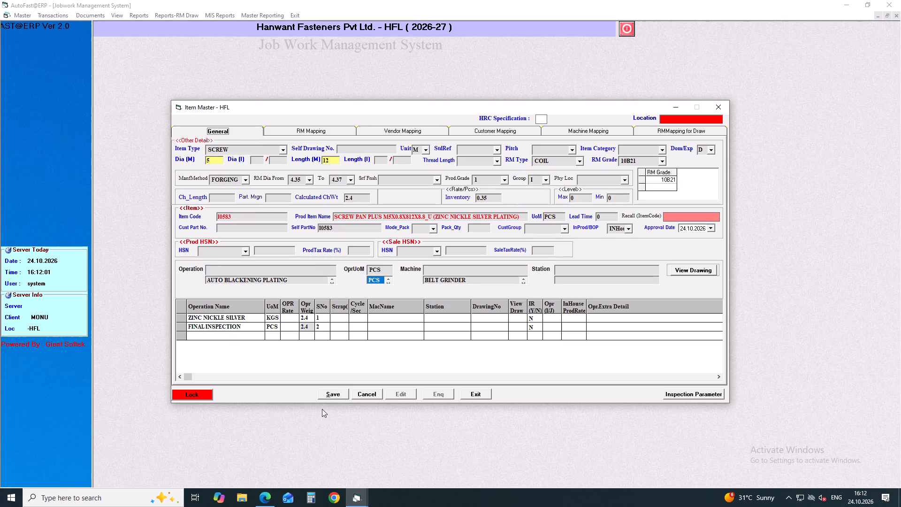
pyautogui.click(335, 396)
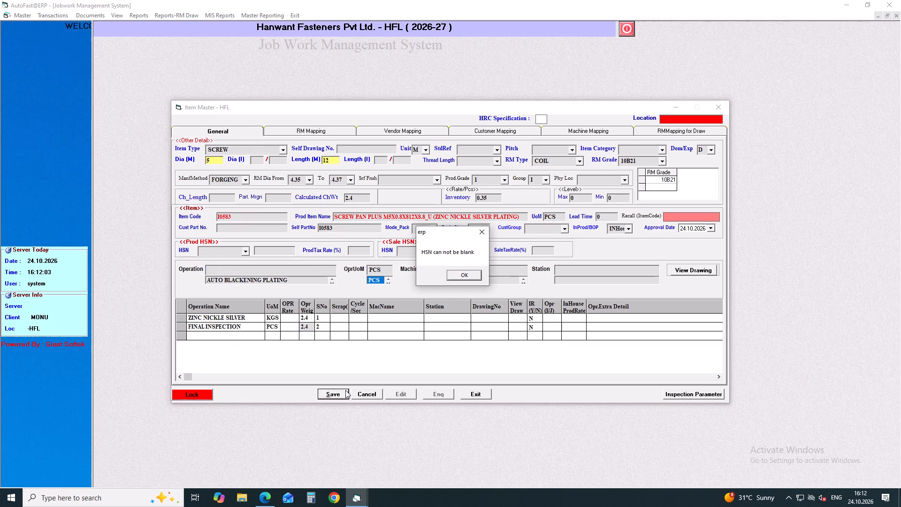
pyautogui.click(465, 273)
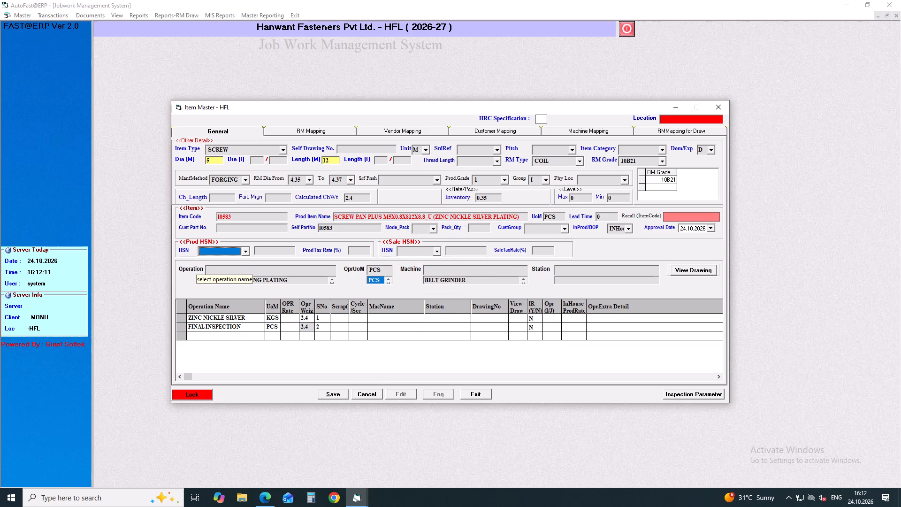
# Set the product HSN to 73181500, save the new item and close the Item Master.
pyautogui.press('Down')
pyautogui.press('Down')
pyautogui.press('Down')
pyautogui.press('Down')
pyautogui.press('Down')
pyautogui.press('Down')
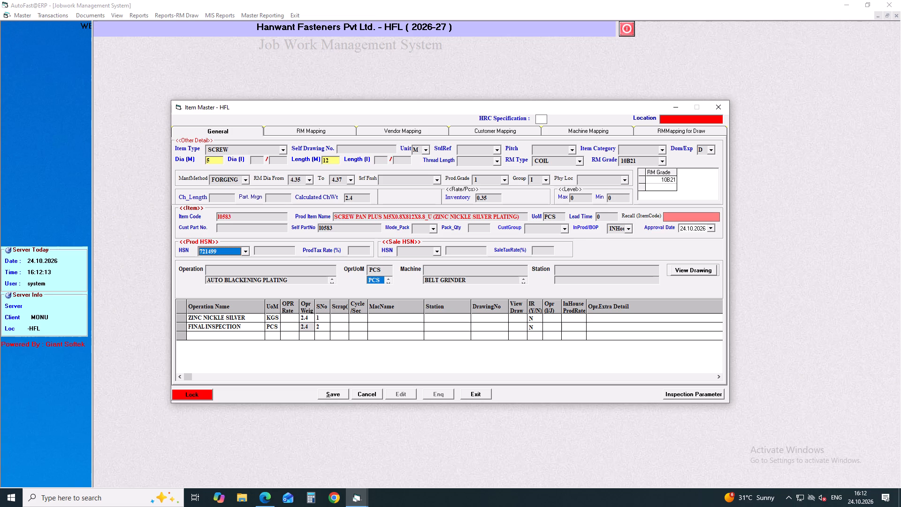
pyautogui.press('Down')
pyautogui.press('Down')
pyautogui.press('Down')
pyautogui.press('Down')
pyautogui.press('Down')
pyautogui.press('Down')
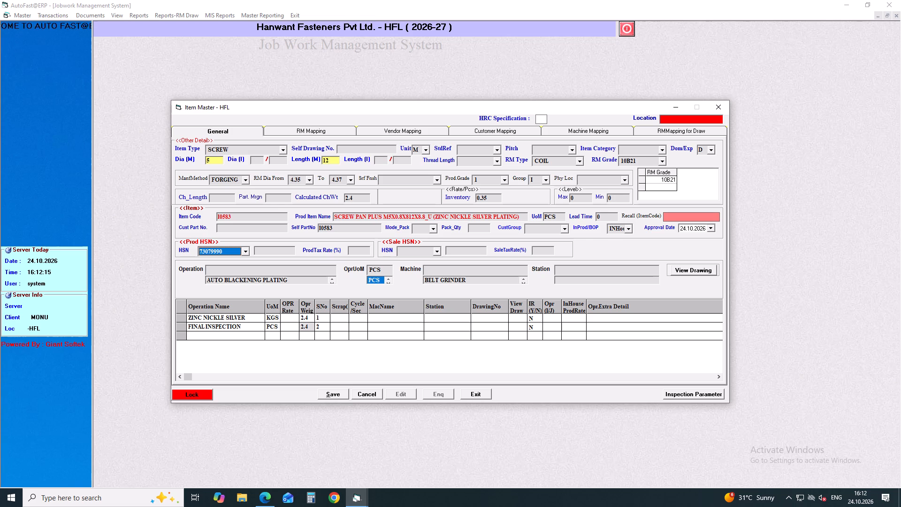
pyautogui.press('Down')
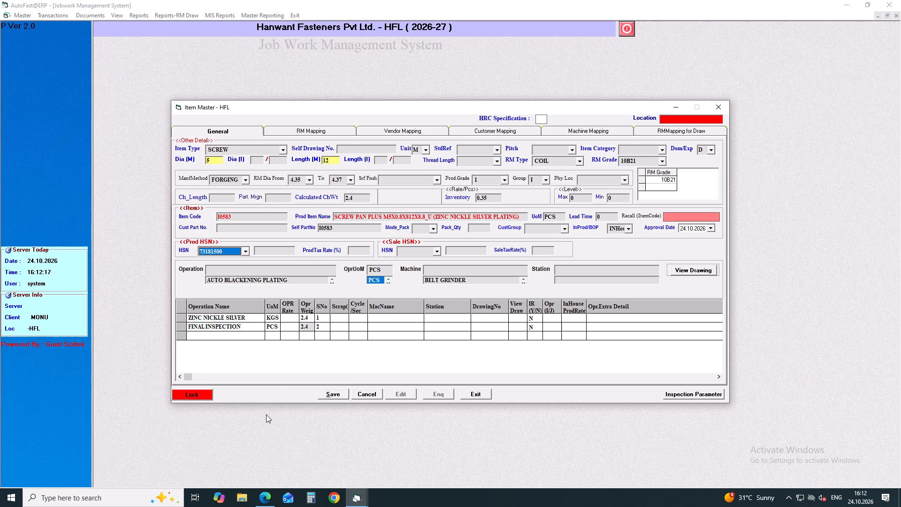
pyautogui.click(328, 396)
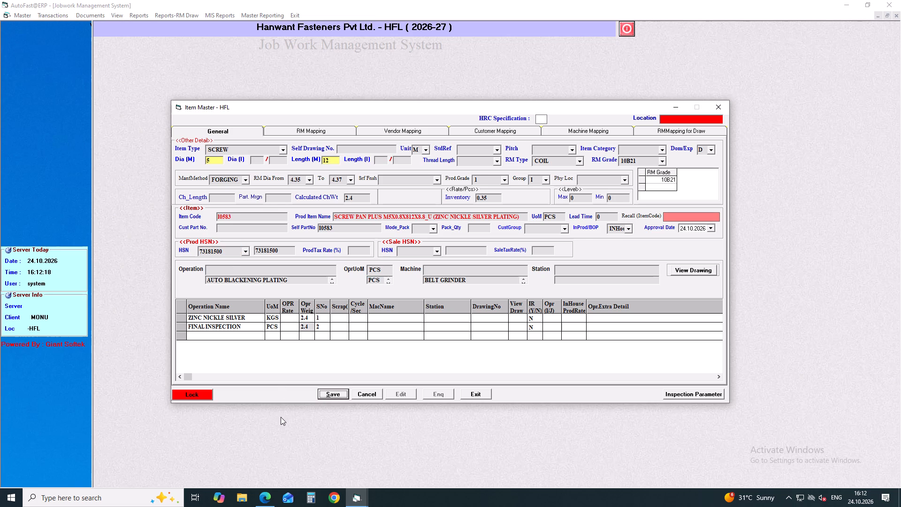
pyautogui.click(721, 110)
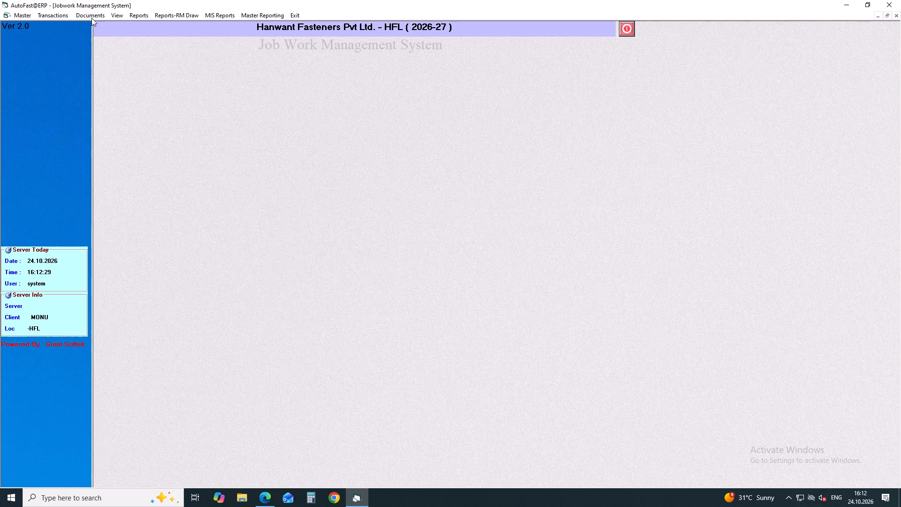
# Start a new second-operation job card against batch number, keeping the default card number, date, time and removal time.
pyautogui.click(58, 14)
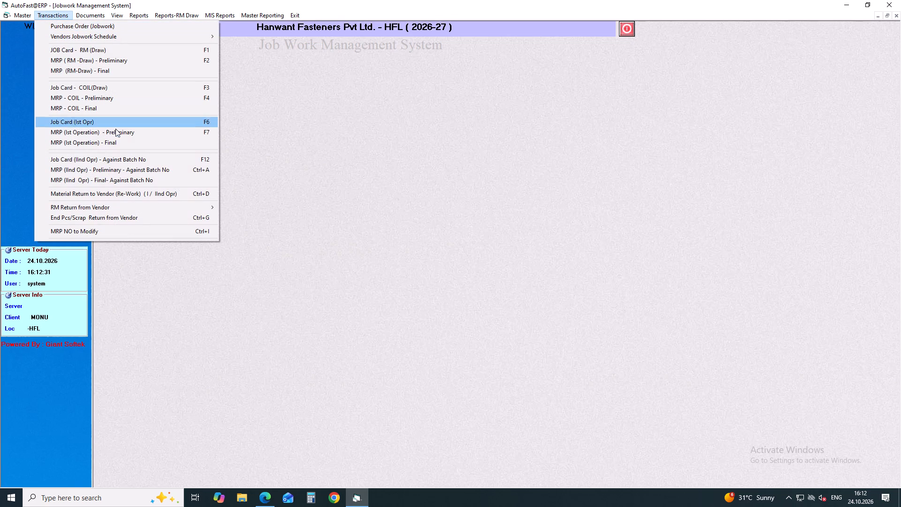
pyautogui.click(136, 161)
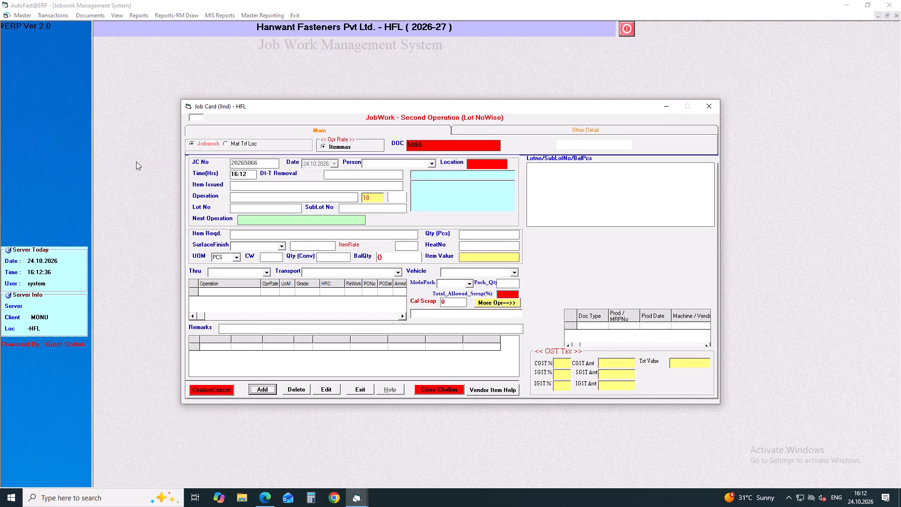
pyautogui.press('Return')
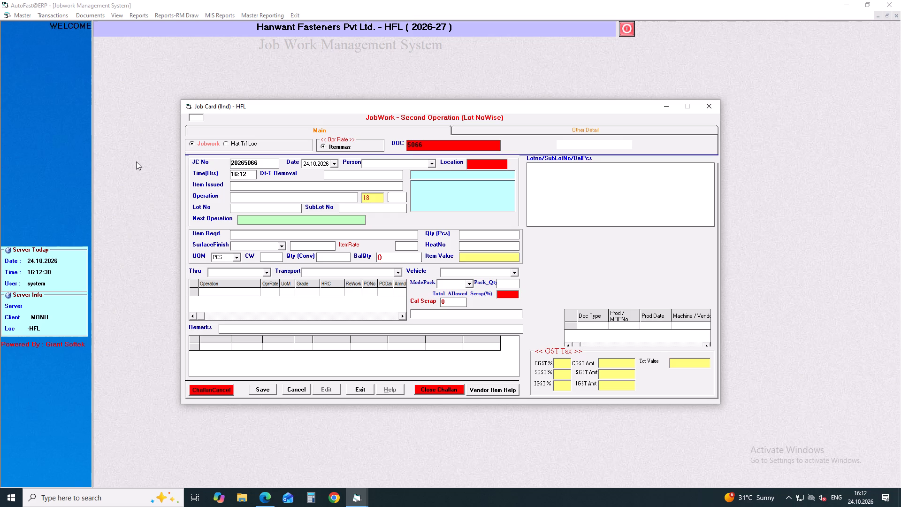
pyautogui.press('Return')
pyautogui.press('Return')
pyautogui.press('Return')
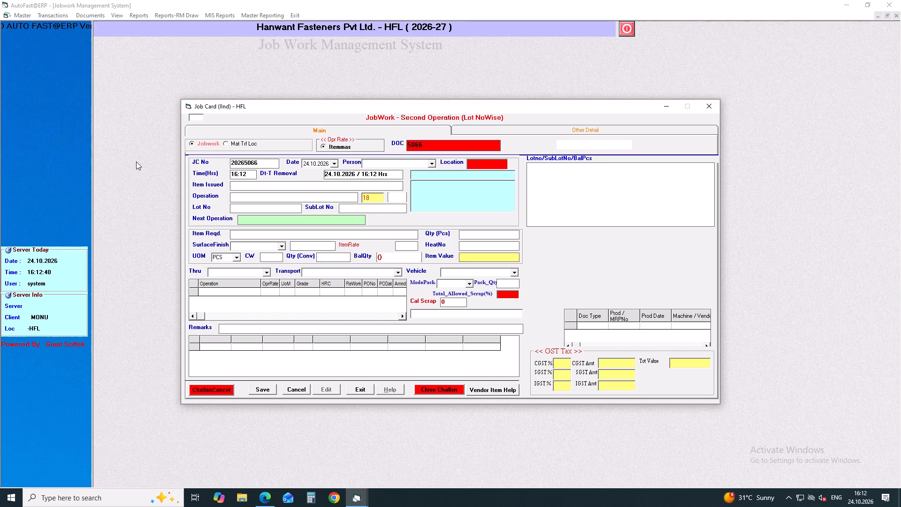
pyautogui.press('Return')
# Find SCREW PAN items and issue SCREW PAN PLUS M5X0.8X812X8.8_U (ZINC NICKLE SILVER PLATING) on the job card, keeping it as the required item.
pyautogui.write('sc')
pyautogui.write('rew')
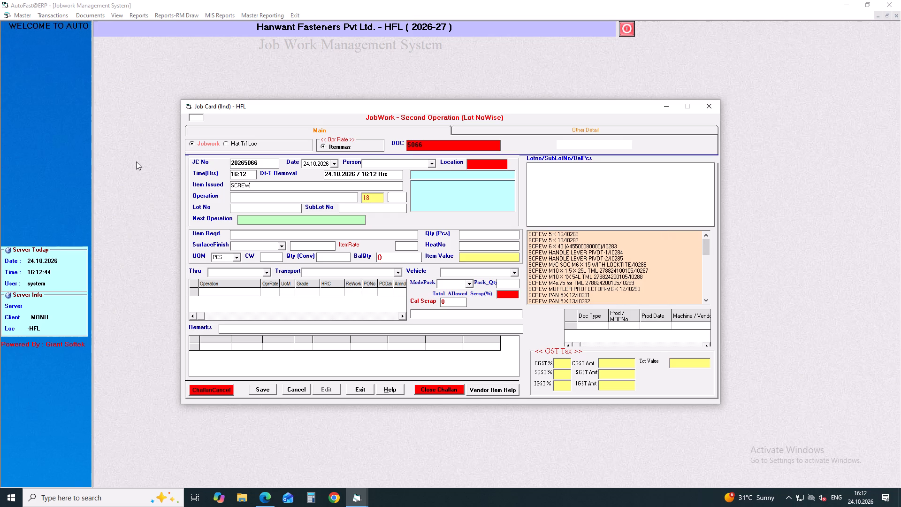
pyautogui.press('space')
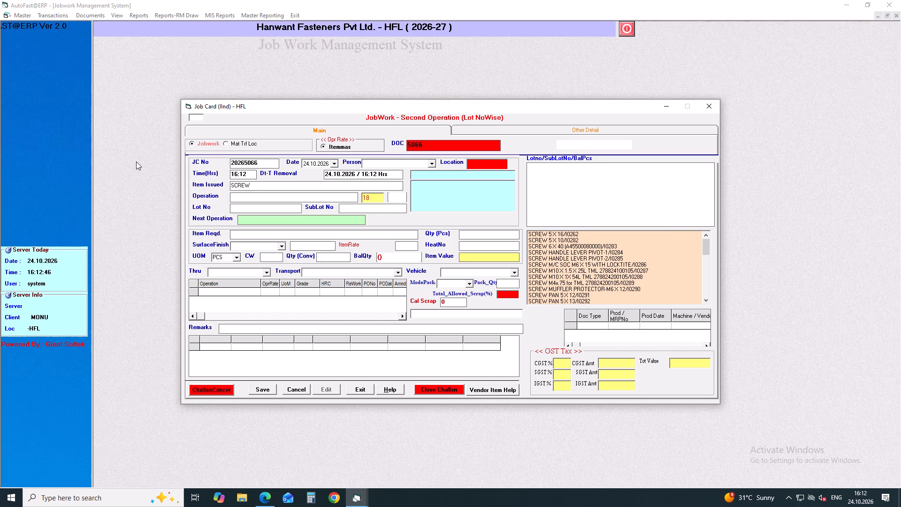
pyautogui.press('p')
pyautogui.press('a')
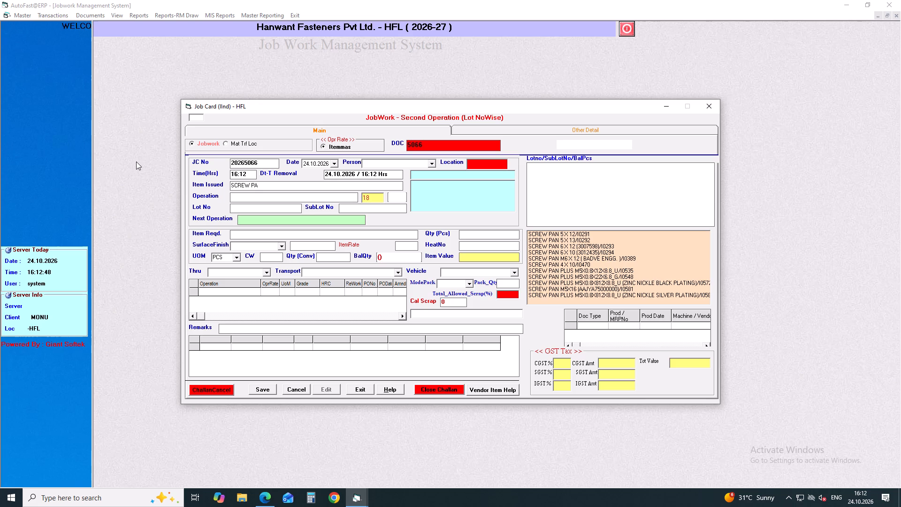
pyautogui.press('n')
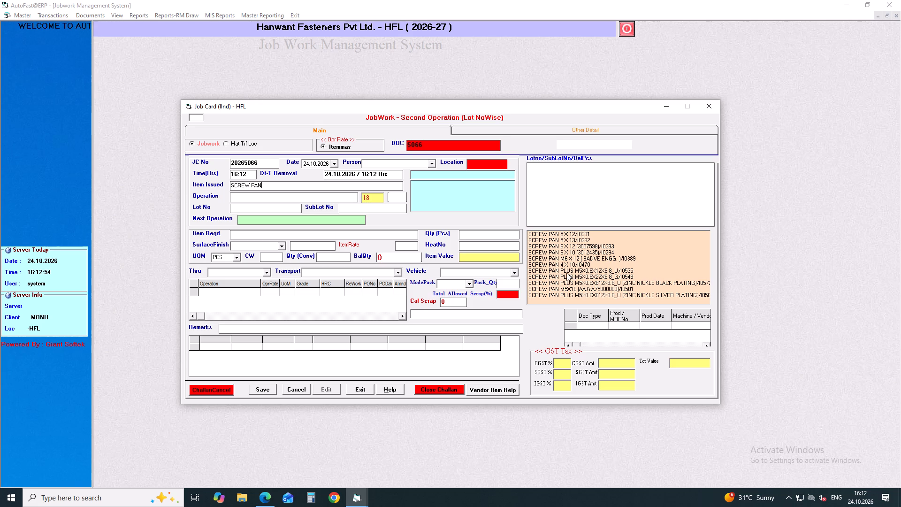
pyautogui.doubleClick(635, 297)
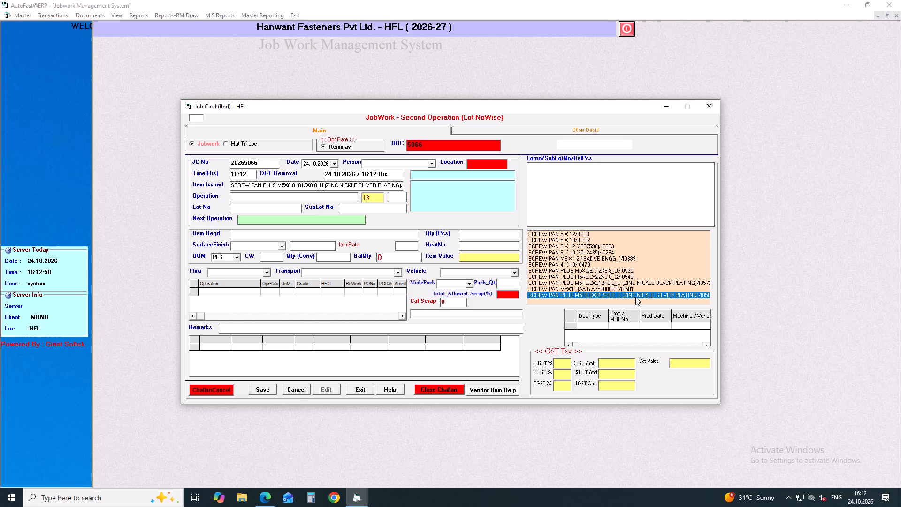
pyautogui.press('Return')
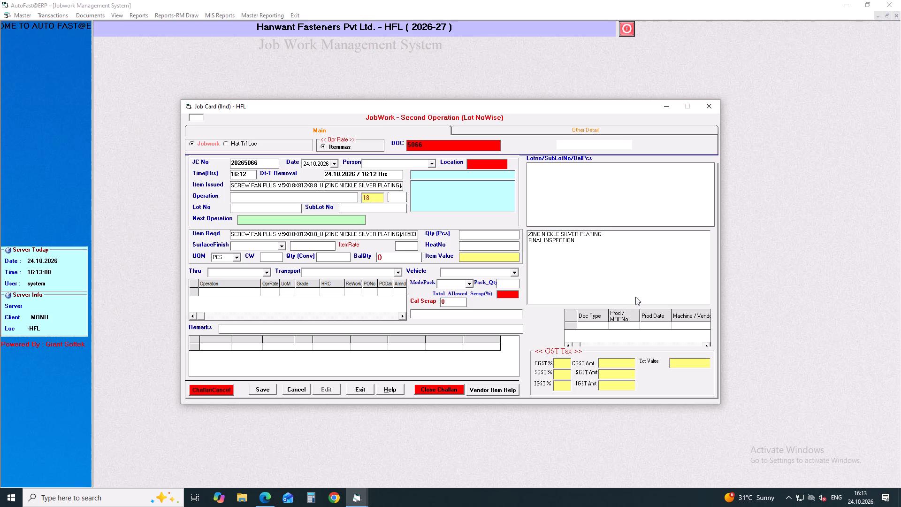
pyautogui.press('Return')
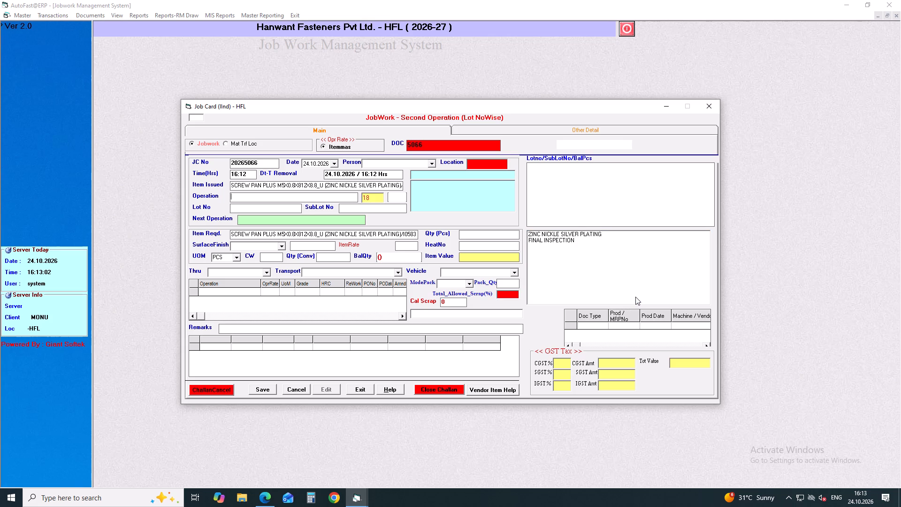
# Set the job card's operation to ZINC NICKLE SILVER PLATING and its vendor to LAKSHMI INDUSTRIAL PRODUCTS.
pyautogui.press('Down')
pyautogui.press('Down')
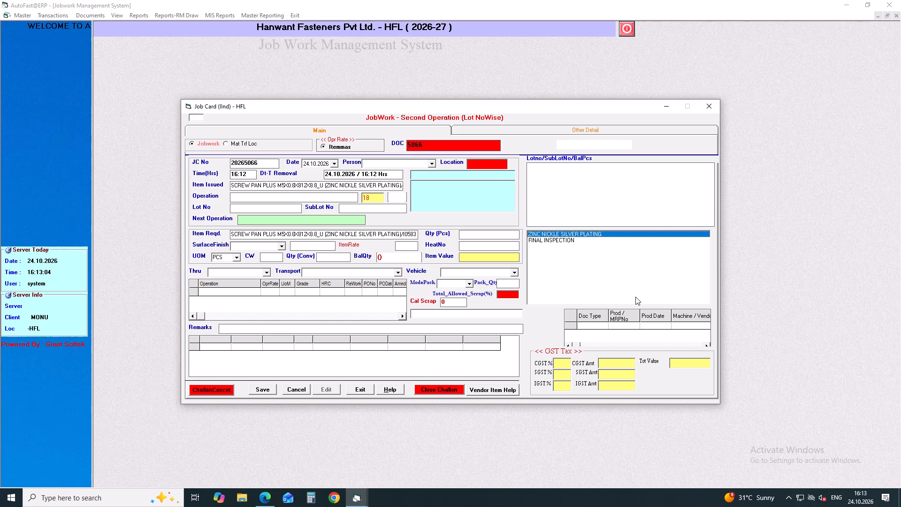
pyautogui.press('Return')
pyautogui.press('Down')
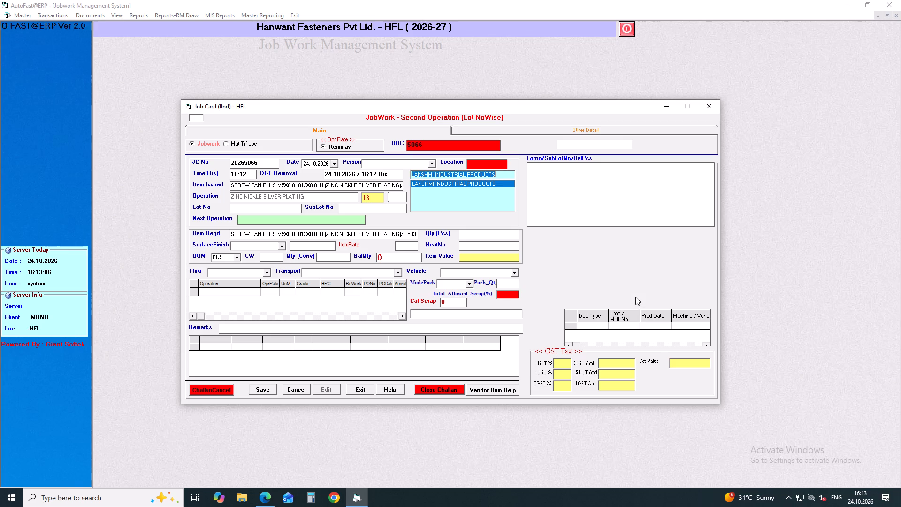
pyautogui.press('Return')
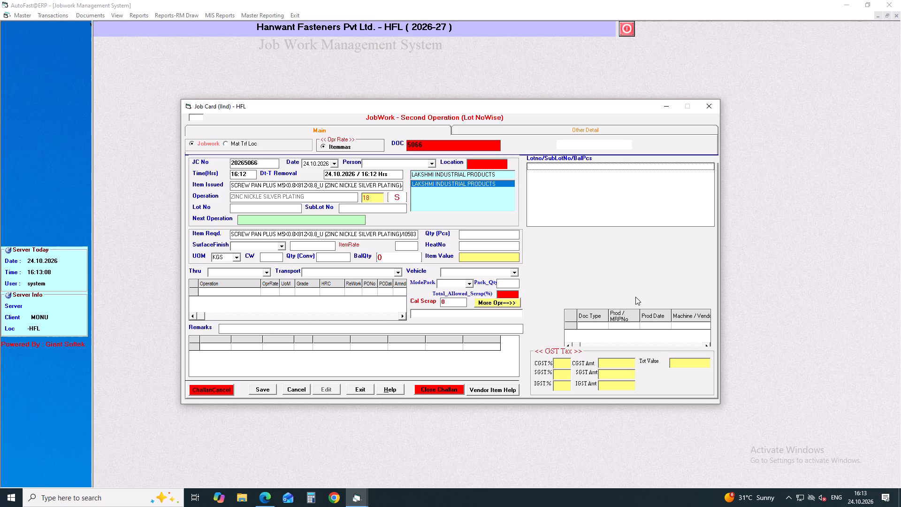
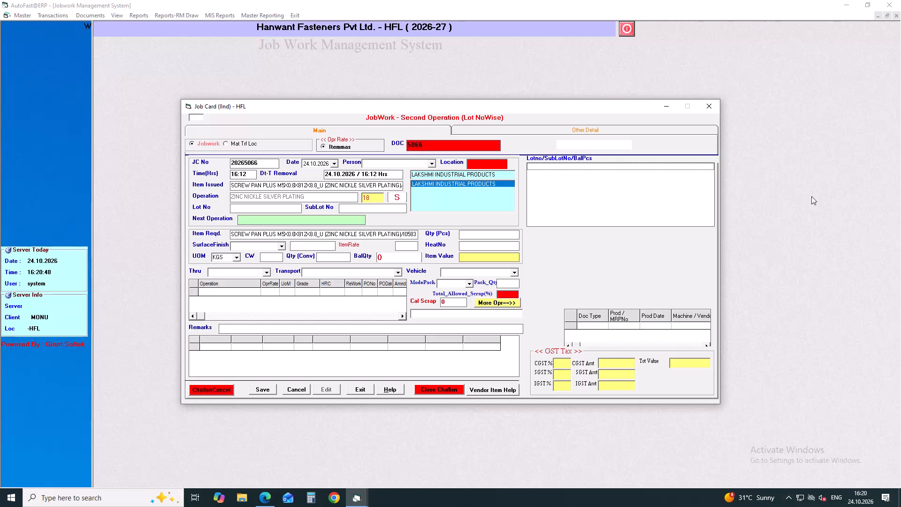
# Close the unsaved second-operation job card and leave the Job Work System.
pyautogui.click(709, 101)
pyautogui.click(291, 15)
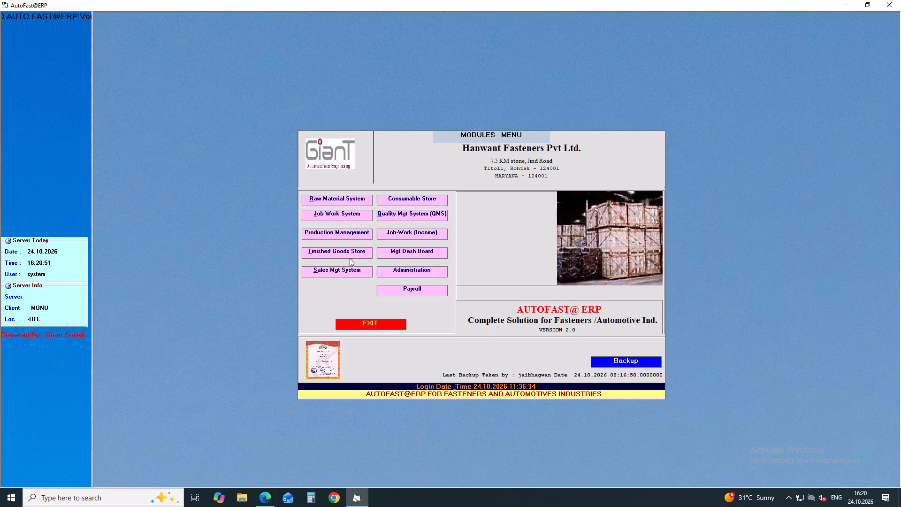
# Search the Job Work System's Item Master for SCREW PAN items and check the zinc nickle silver plated M5X0.8X812X8.8_U entry without editing it.
pyautogui.click(335, 211)
pyautogui.click(23, 17)
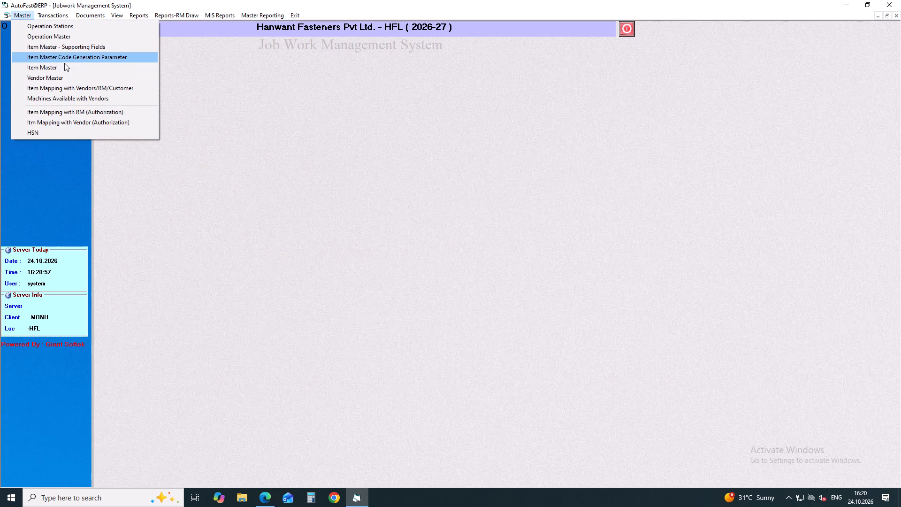
pyautogui.click(56, 67)
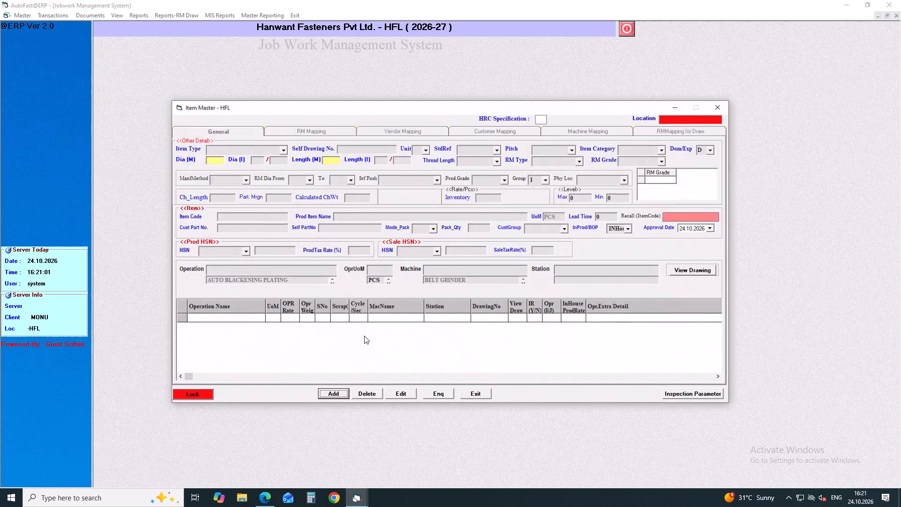
pyautogui.click(411, 394)
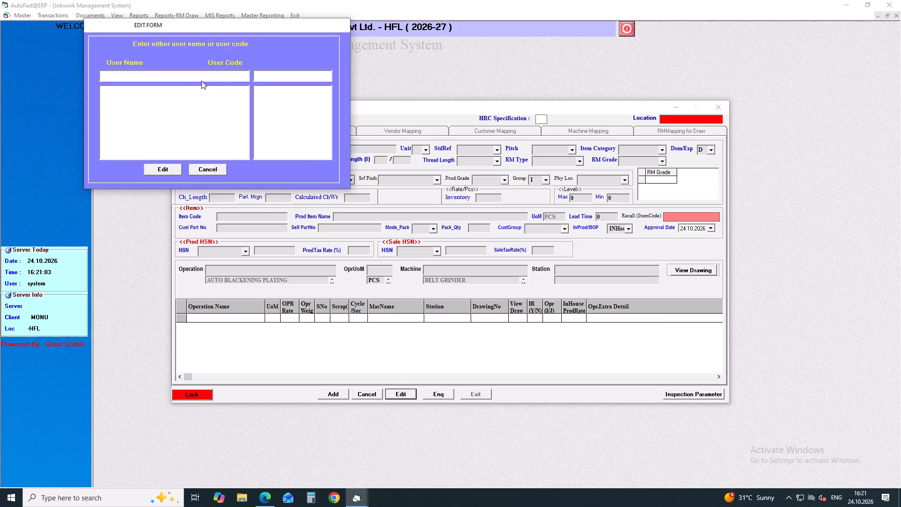
pyautogui.click(193, 76)
pyautogui.write('screw')
pyautogui.press('space')
pyautogui.write('pan')
pyautogui.press('space')
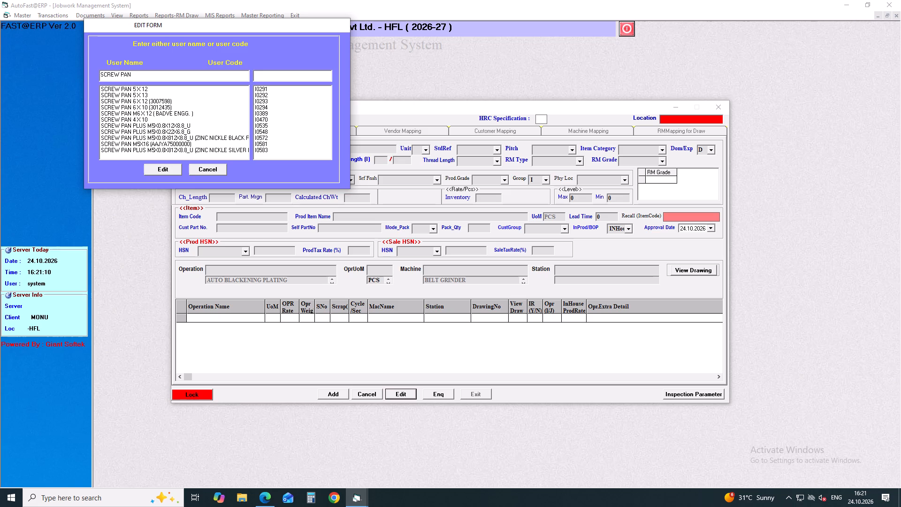
pyautogui.press('Down')
pyautogui.press('Down')
pyautogui.press('Down')
pyautogui.press('Down')
pyautogui.press('Down')
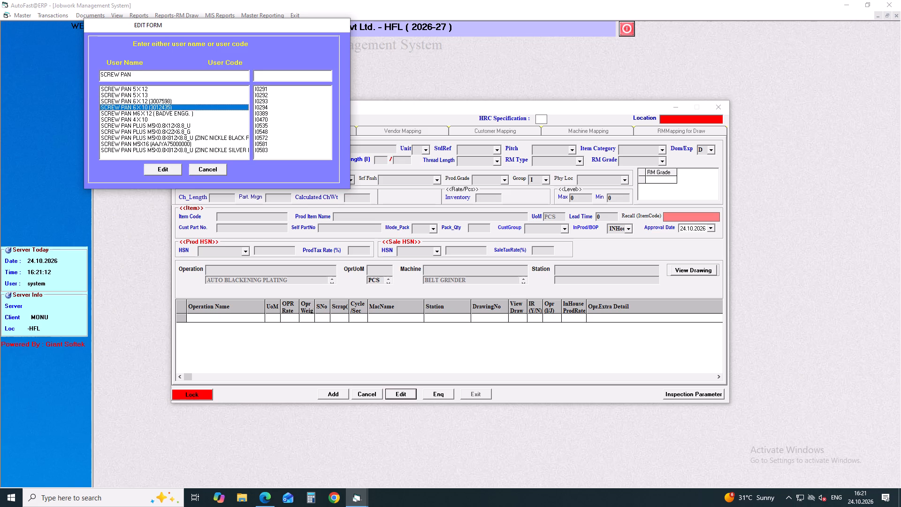
pyautogui.press('Down')
pyautogui.press('Down')
pyautogui.press('Down')
pyautogui.press('Down')
pyautogui.press('Down')
pyautogui.press('Down')
pyautogui.press('Down')
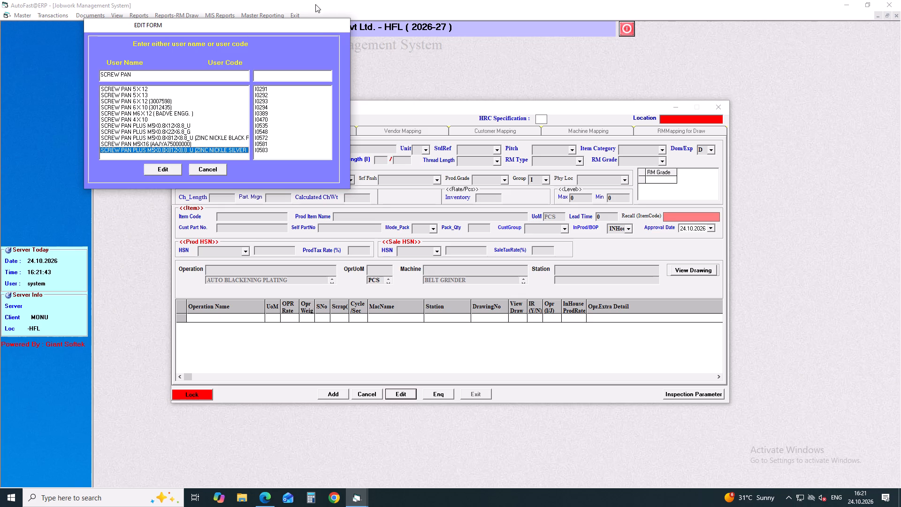
pyautogui.click(217, 169)
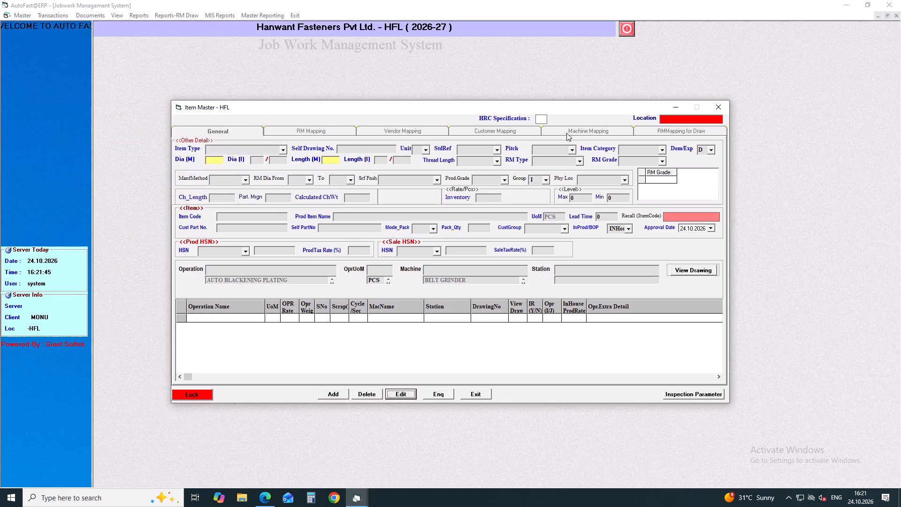
pyautogui.click(715, 109)
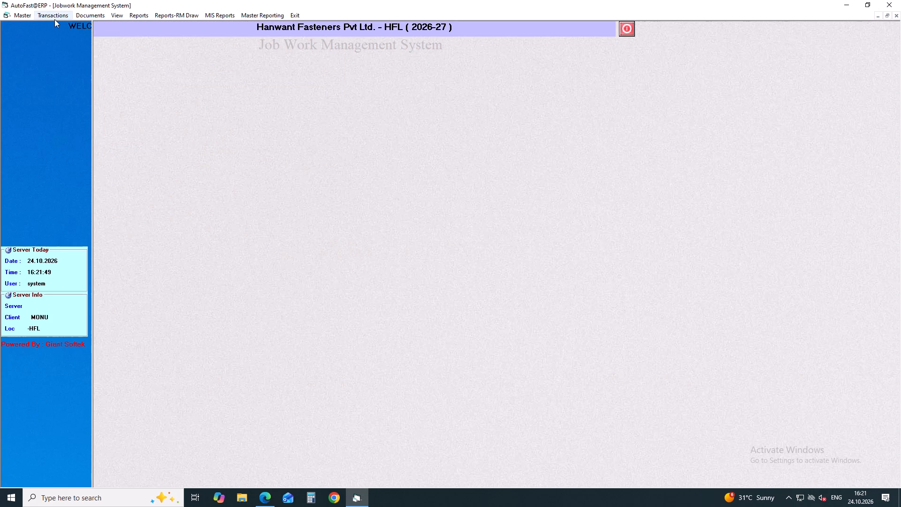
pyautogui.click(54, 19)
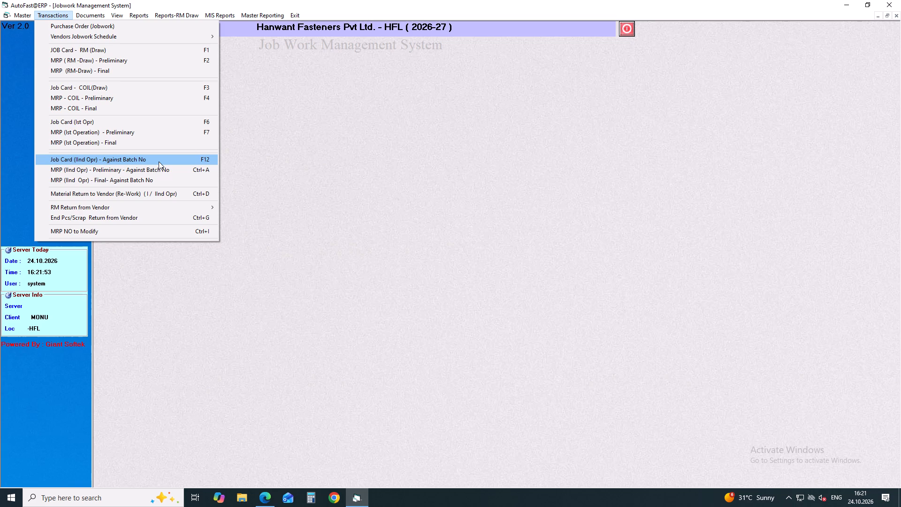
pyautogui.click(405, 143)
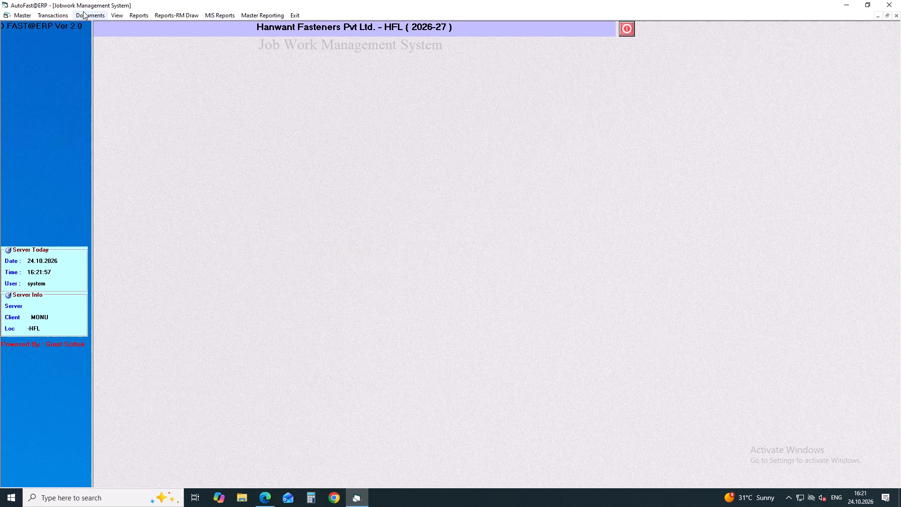
# Start a new WIP item opening balance in the Finished Goods Store, keeping the default opening balance number and date.
pyautogui.click(293, 13)
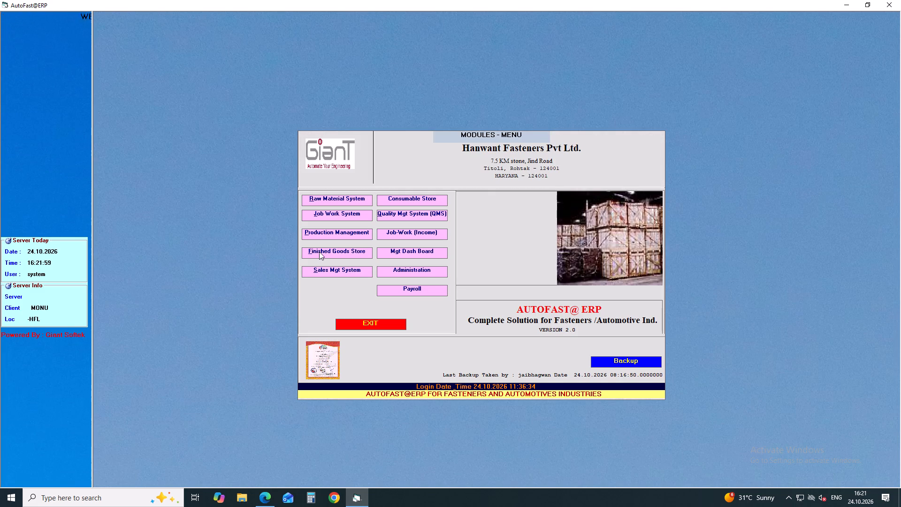
pyautogui.click(319, 252)
pyautogui.click(36, 16)
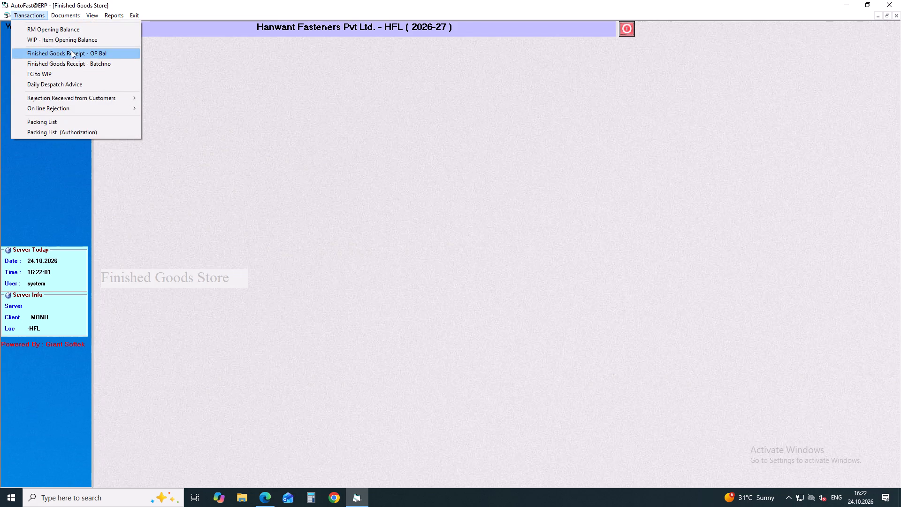
pyautogui.click(71, 41)
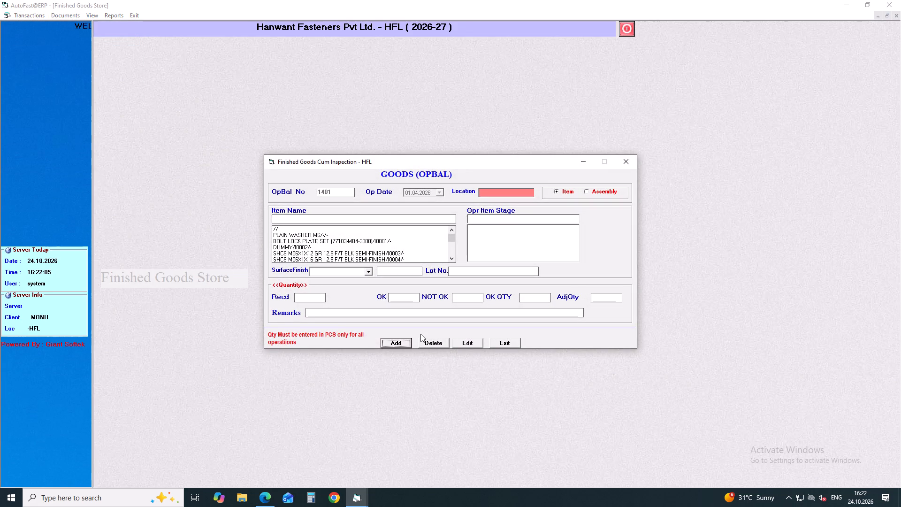
pyautogui.press('Return')
pyautogui.press('Return')
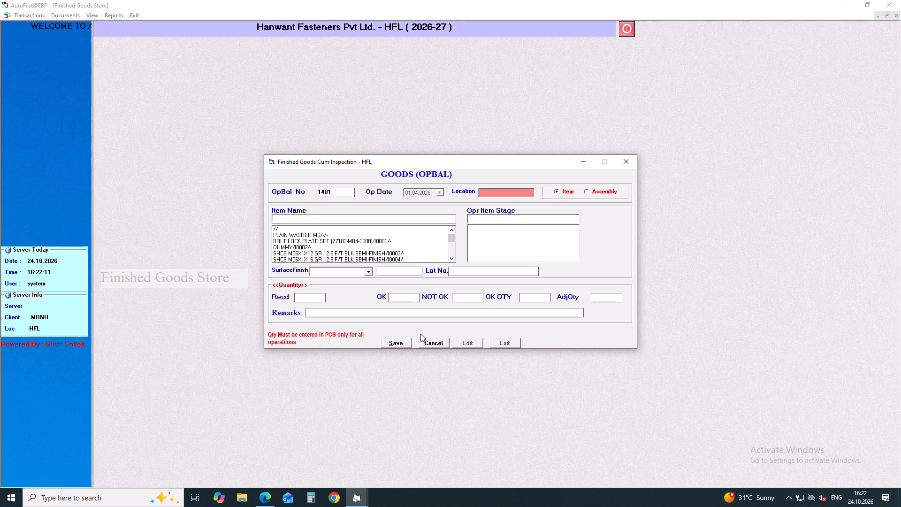
# Find SCREW PAN PLUS M5X0.8X812X8.8_U (ZINC NICKLE SILVER PLATING) and set its operation stage to ZINC NICKLE SILVER PLATING.
pyautogui.write('scte')
pyautogui.press('BackSpace')
pyautogui.press('BackSpace')
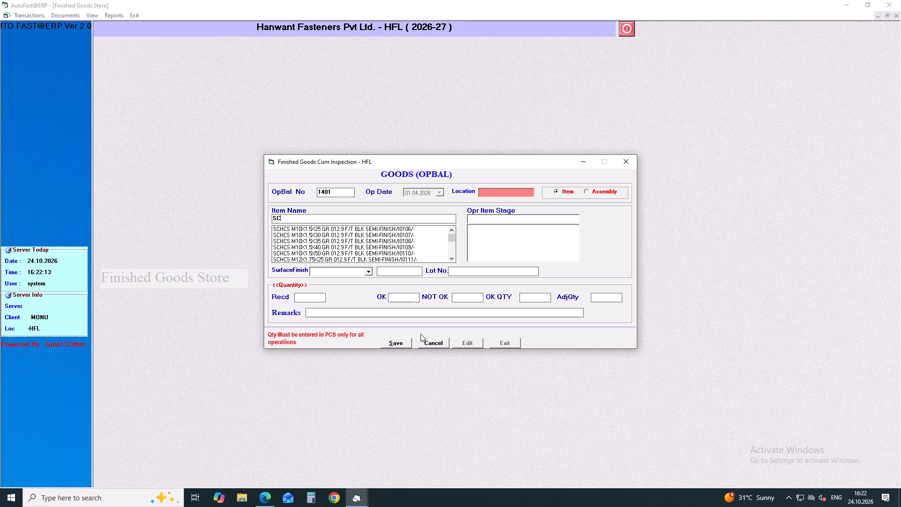
pyautogui.write('rew')
pyautogui.press('space')
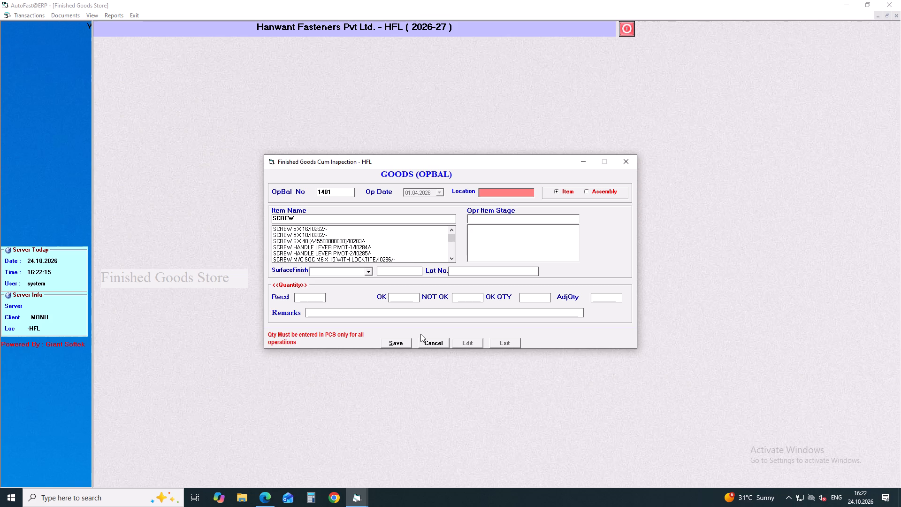
pyautogui.write('pa')
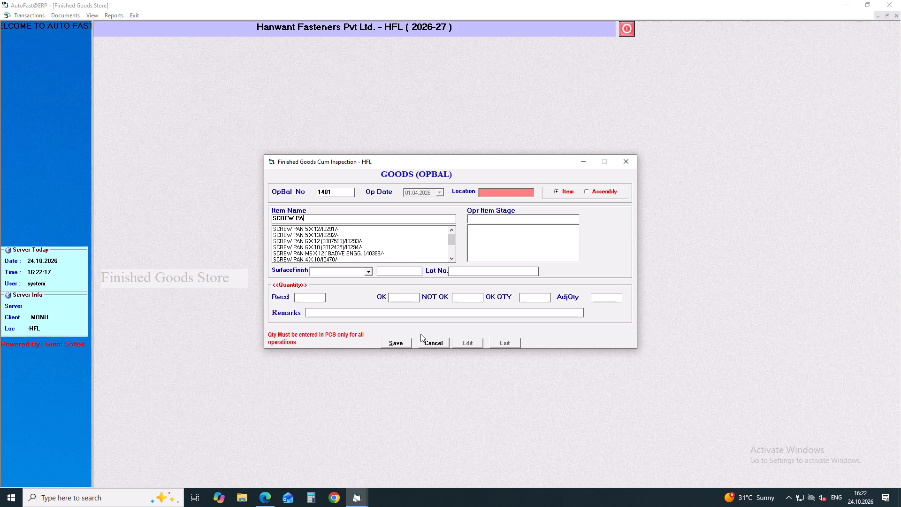
pyautogui.press('m')
pyautogui.press('BackSpace')
pyautogui.write('n pl')
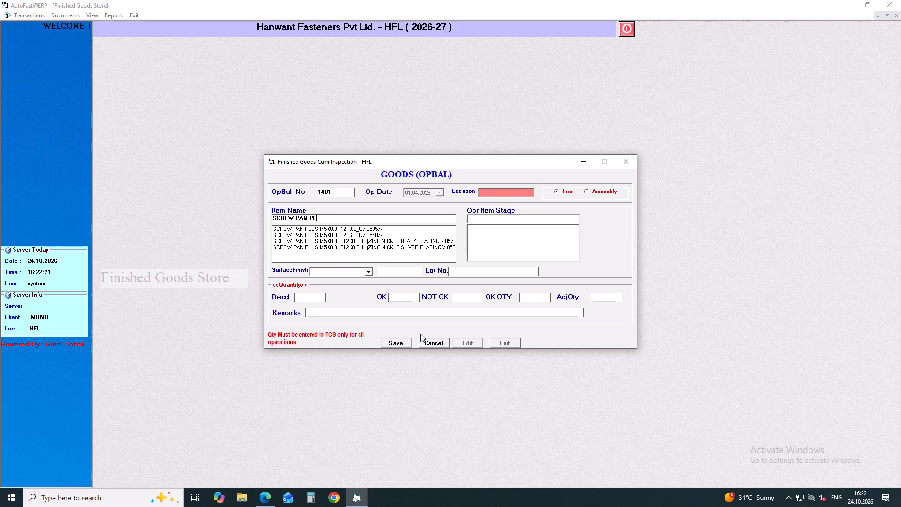
pyautogui.press('Down')
pyautogui.press('Down')
pyautogui.press('Down')
pyautogui.press('Down')
pyautogui.press('Down')
pyautogui.press('Return')
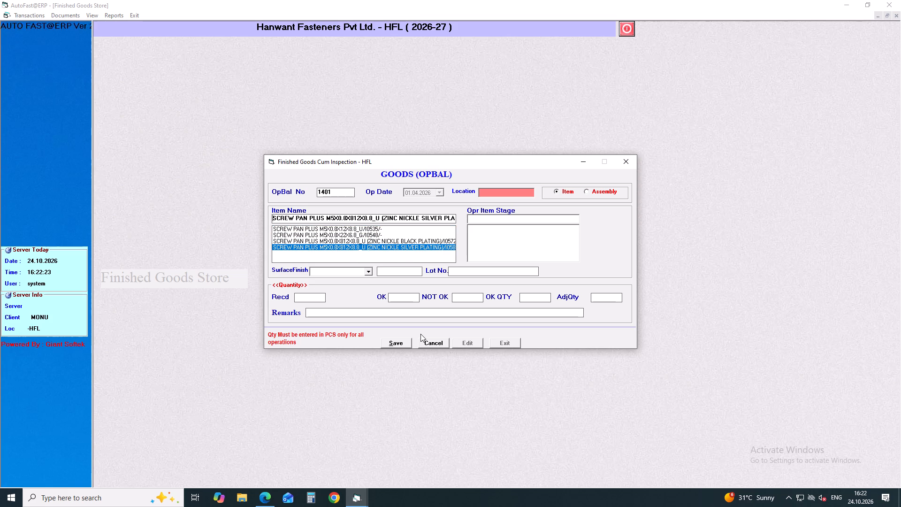
pyautogui.press('Return')
pyautogui.press('Down')
pyautogui.press('Return')
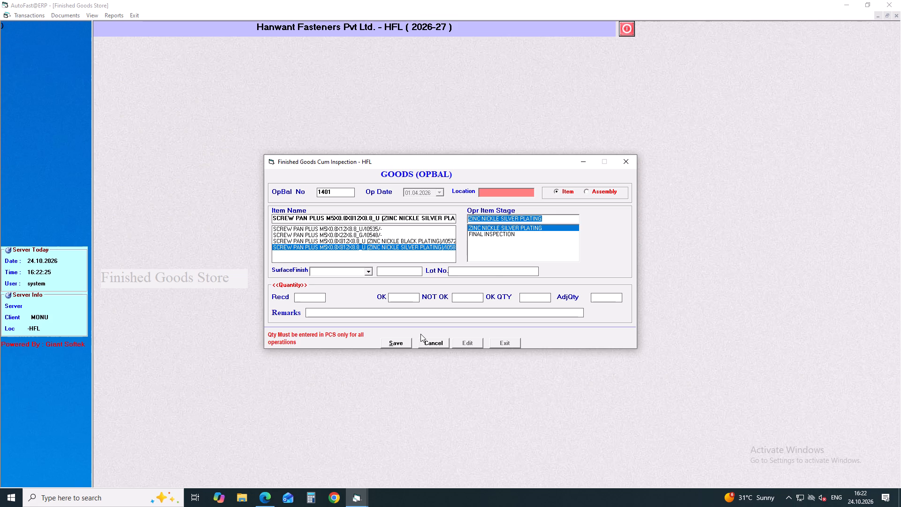
# Enter 50000 as the received quantity with all pieces OK, save the opening balance without remarks and close the form.
pyautogui.write('50000')
pyautogui.press('Return')
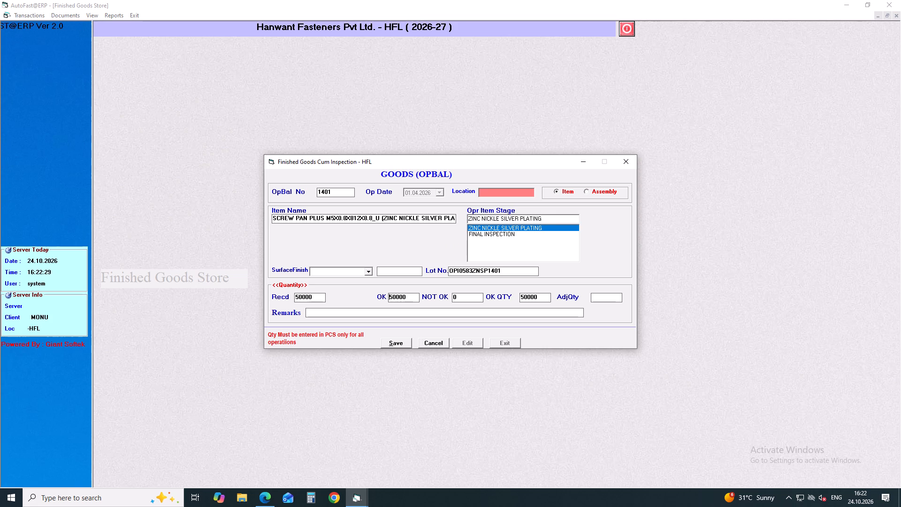
pyautogui.press('Return')
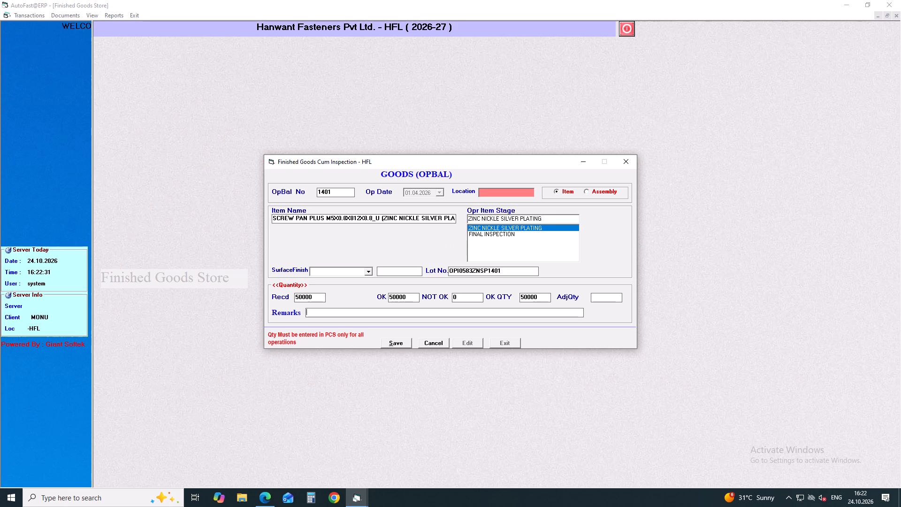
pyautogui.press('Return')
pyautogui.press('Return')
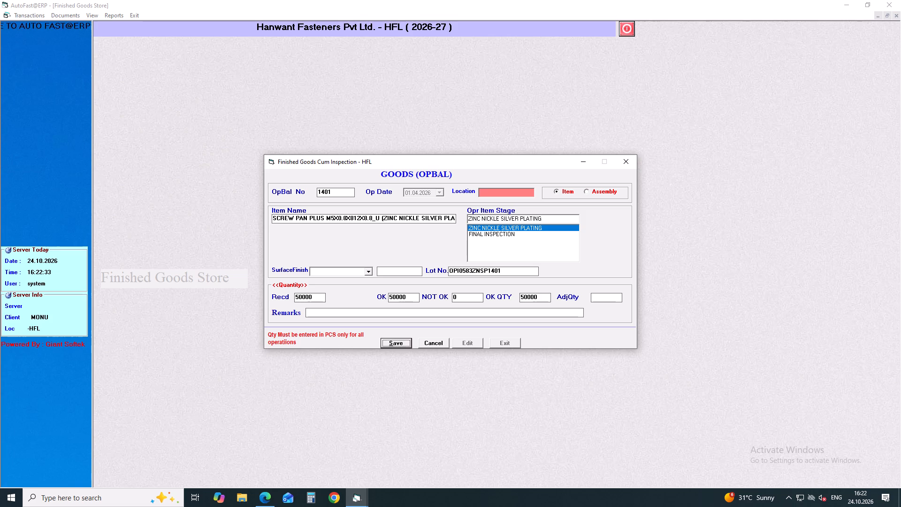
pyautogui.press('Return')
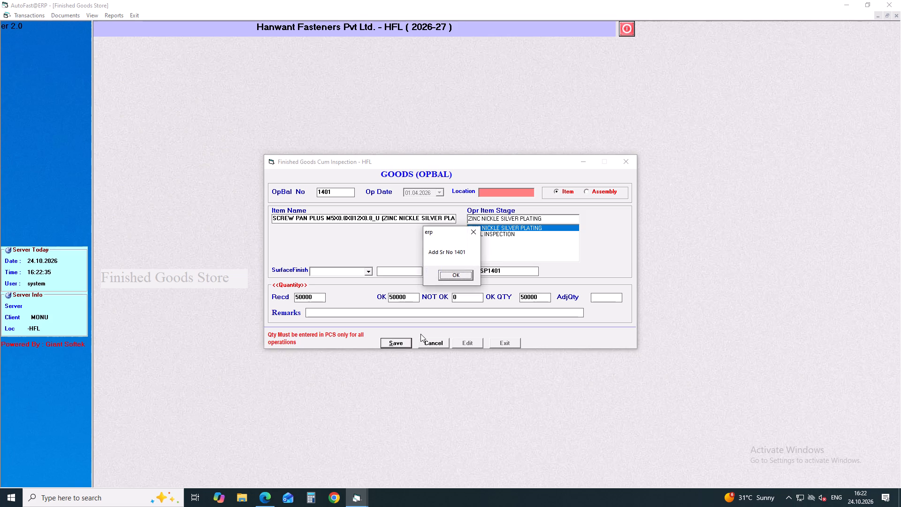
pyautogui.press('Return')
pyautogui.press('Return')
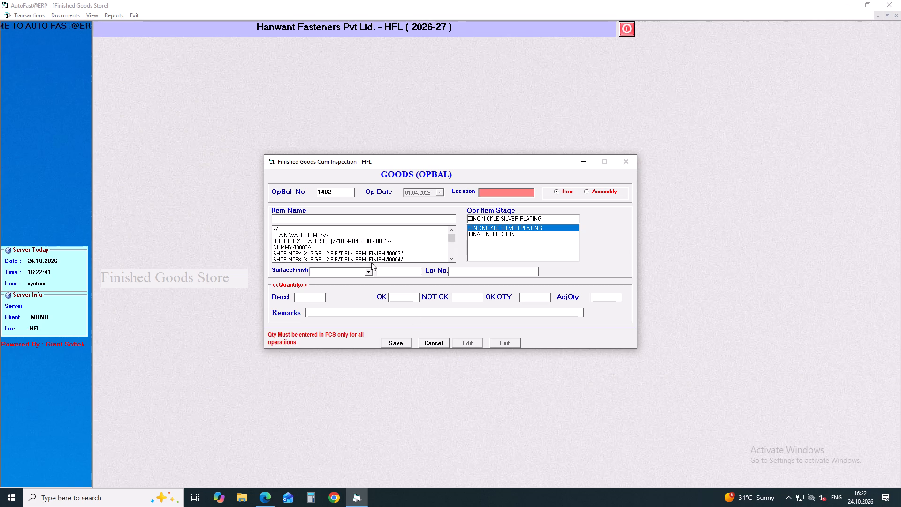
pyautogui.press('Return')
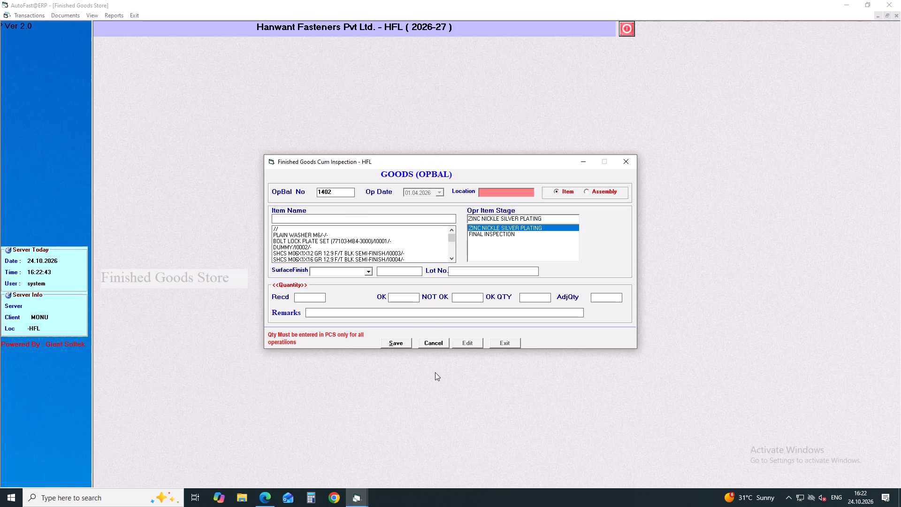
pyautogui.click(629, 157)
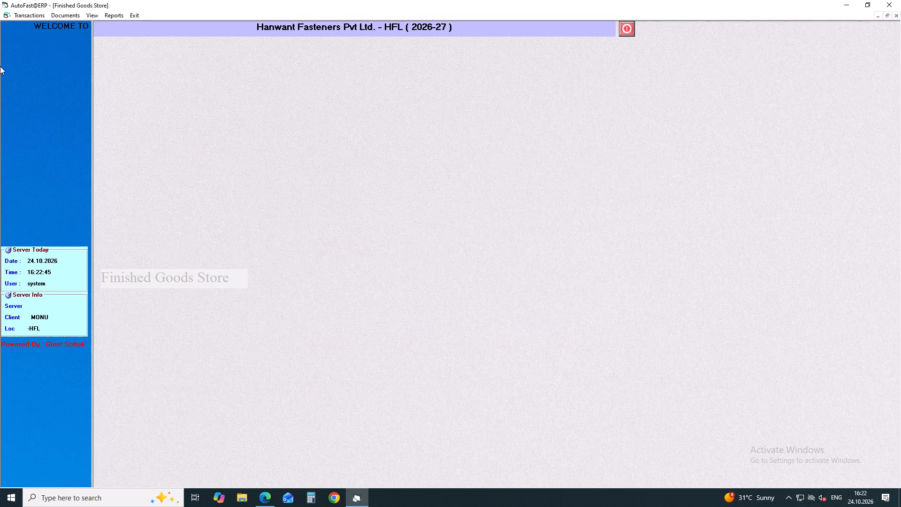
# Reopen the WIP item opening balance form and recall opening balance number 1400 in edit mode.
pyautogui.click(30, 13)
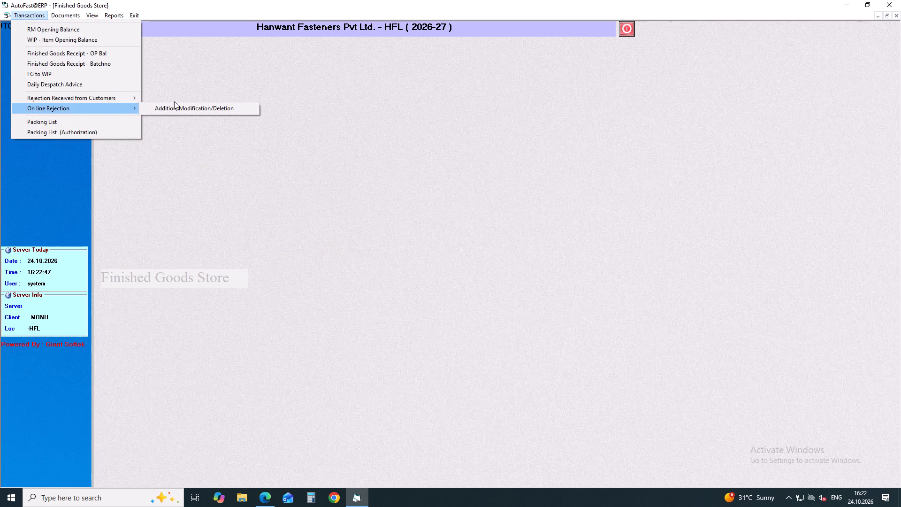
pyautogui.click(92, 43)
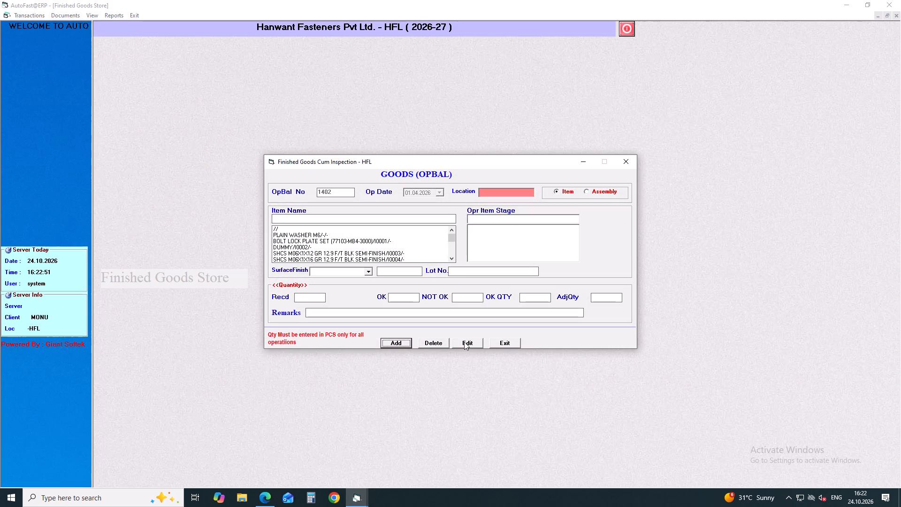
pyautogui.click(464, 342)
pyautogui.click(335, 193)
pyautogui.press('BackSpace')
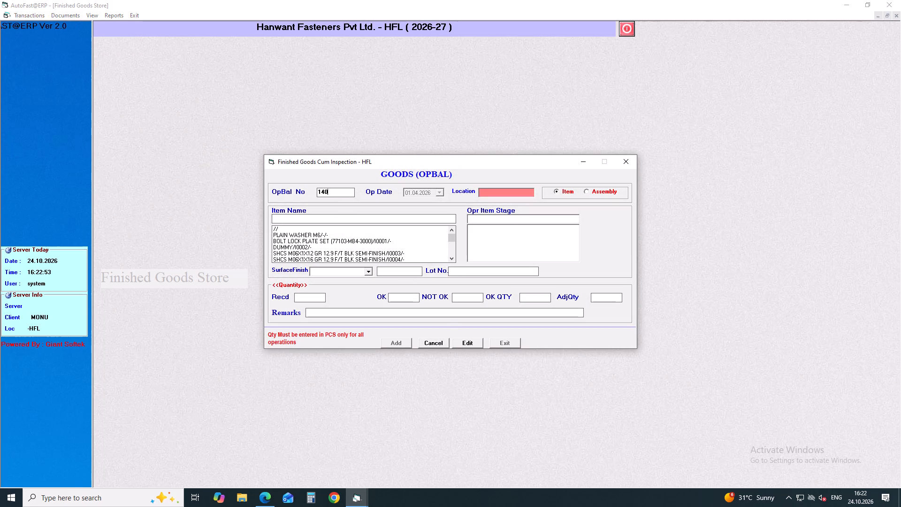
pyautogui.press('0')
pyautogui.press('Return')
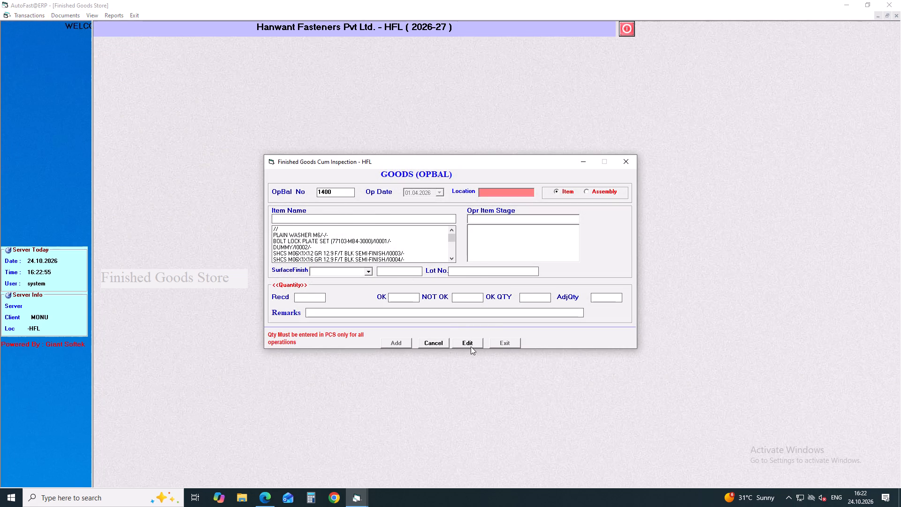
pyautogui.click(471, 346)
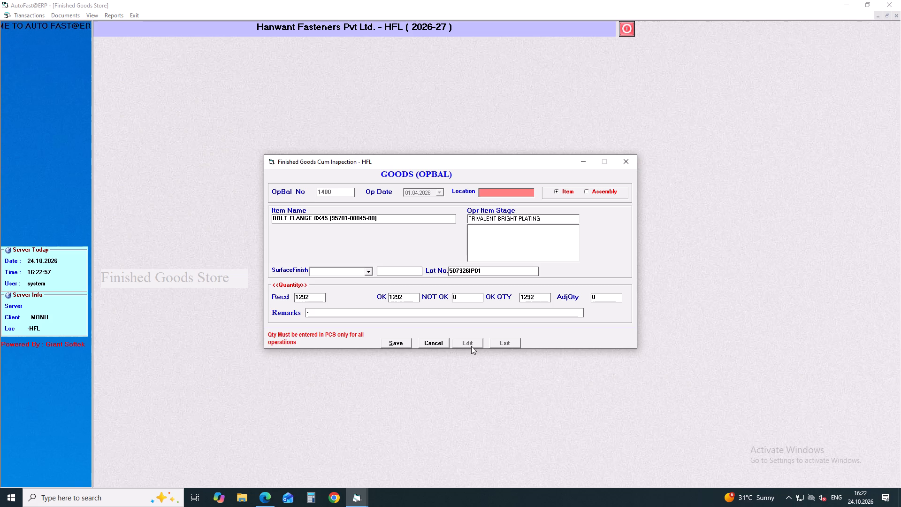